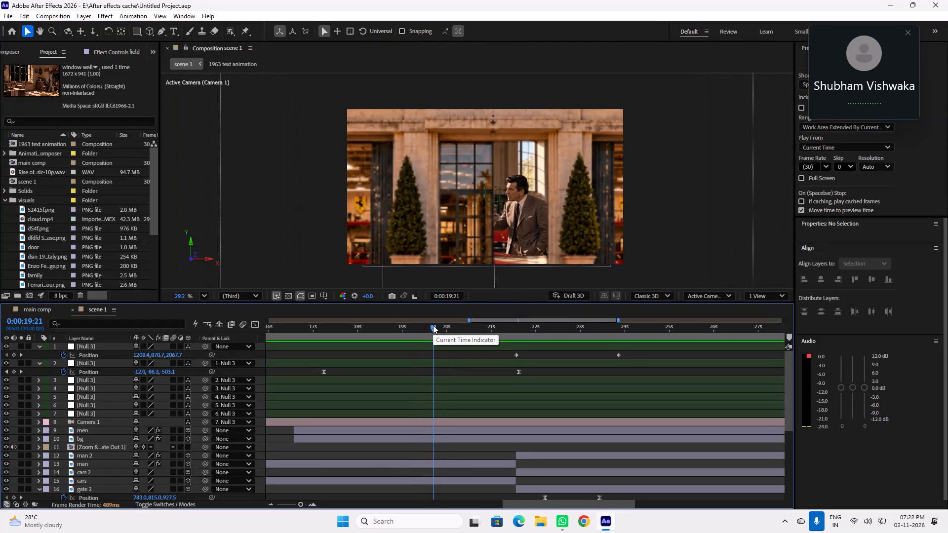
Play back and scrub scene 1 from 0:00:19:21 to about 0:00:24:02 to examine the camera pull-back through the doorway.
key("space")
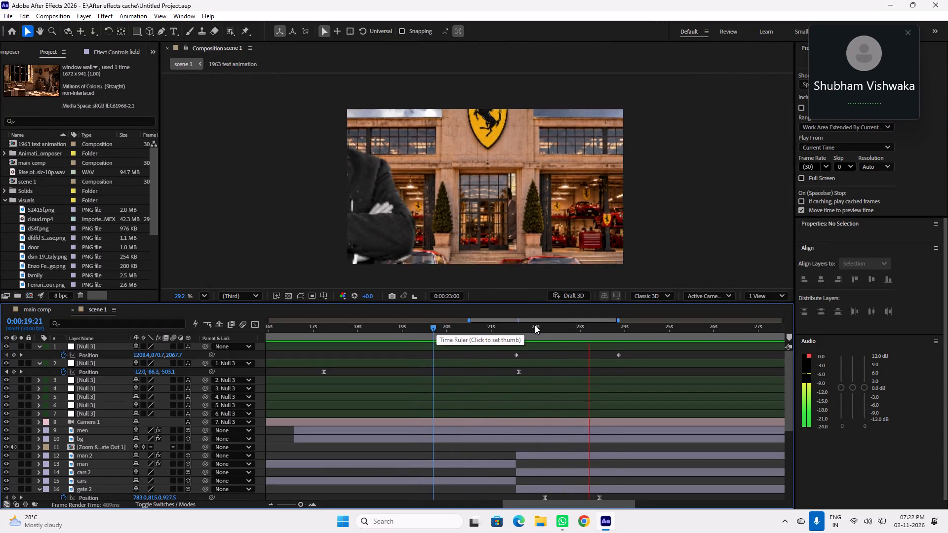
key("space")
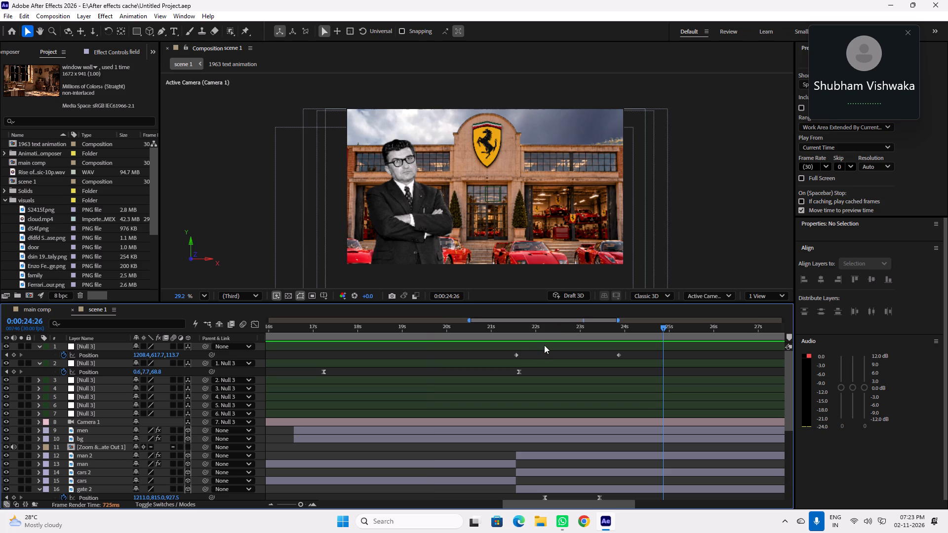
left_click_drag(530, 333, 524, 333)
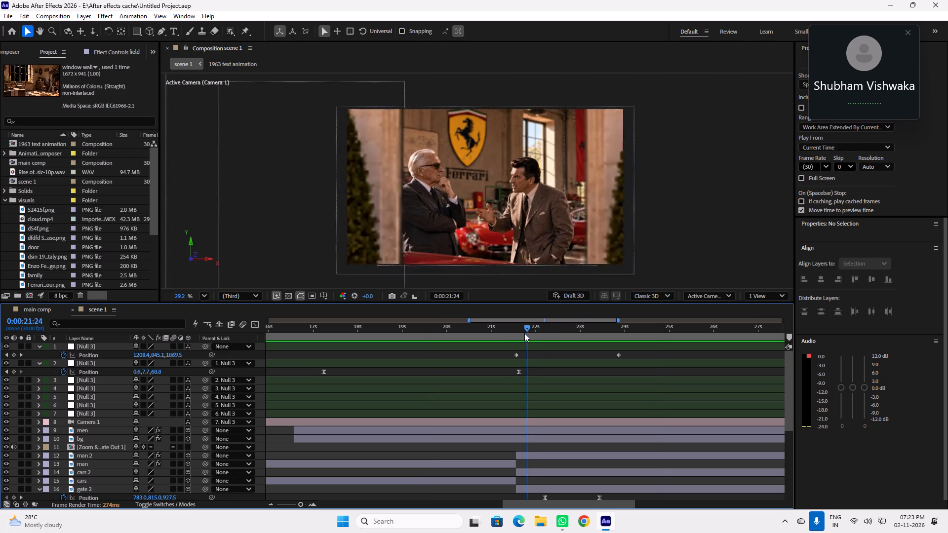
left_click_drag(524, 333, 529, 331)
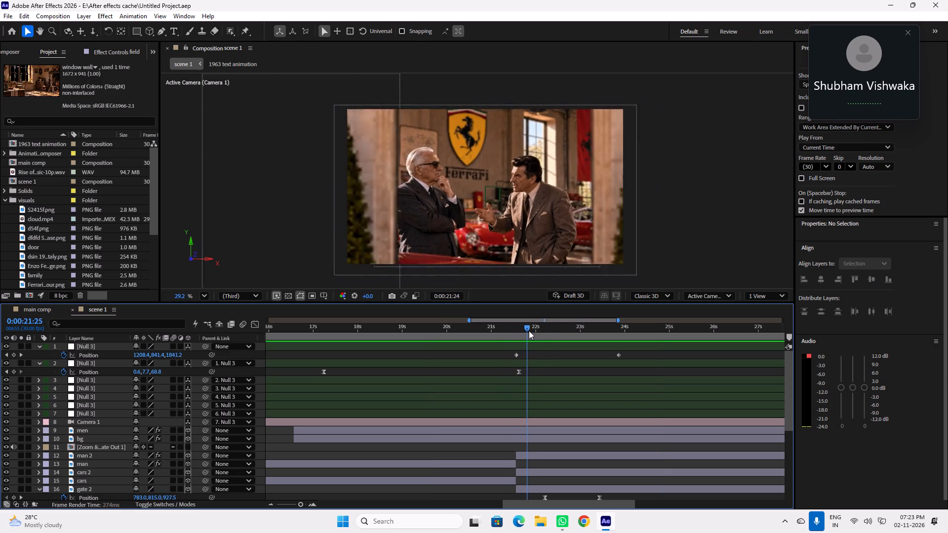
left_click_drag(529, 331, 580, 331)
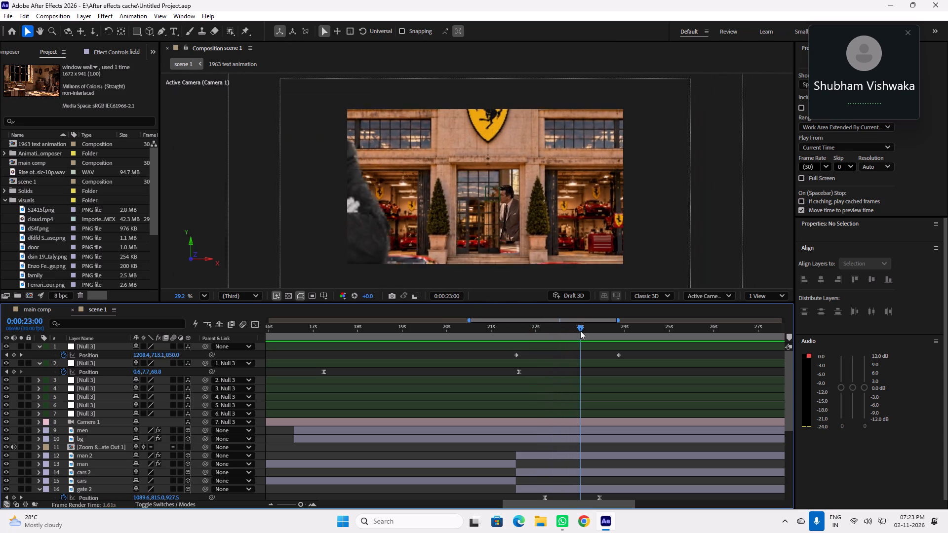
left_click_drag(580, 331, 597, 331)
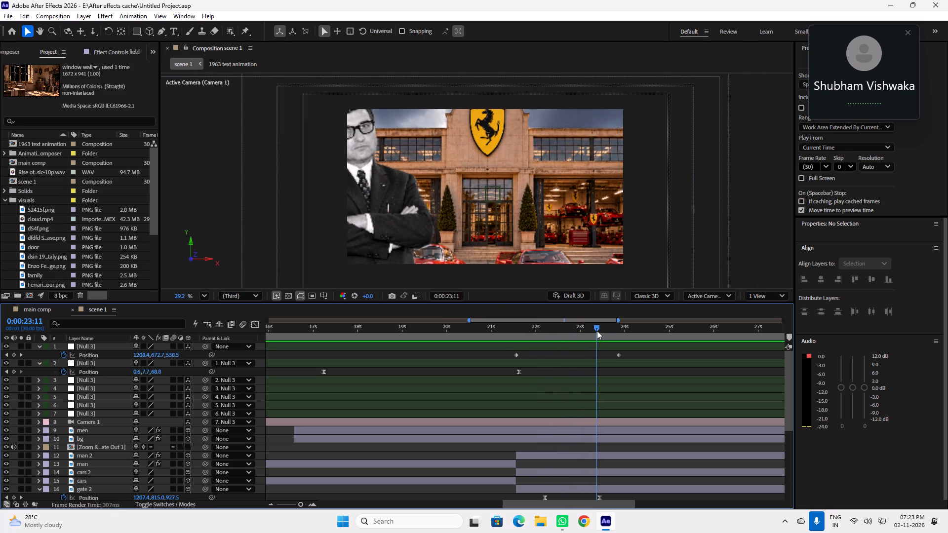
left_click_drag(597, 331, 535, 327)
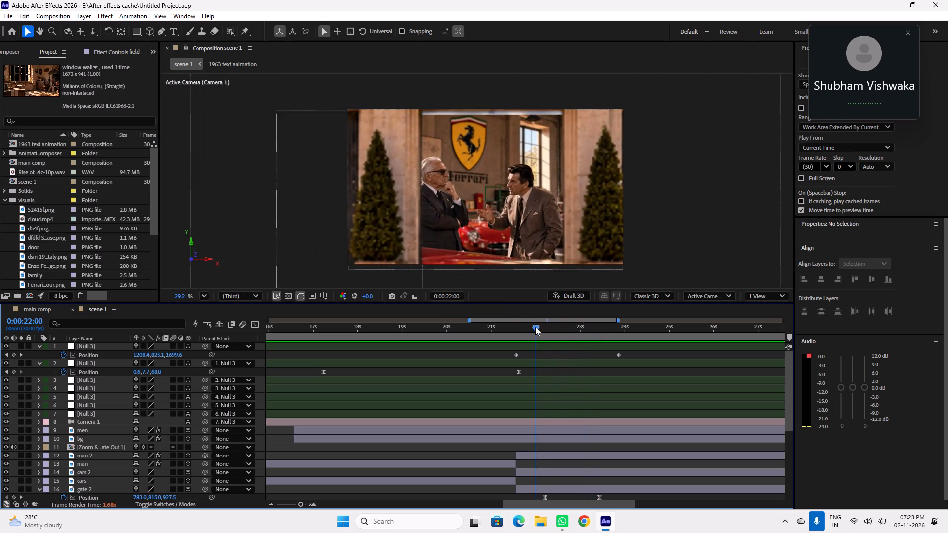
left_click_drag(535, 327, 600, 328)
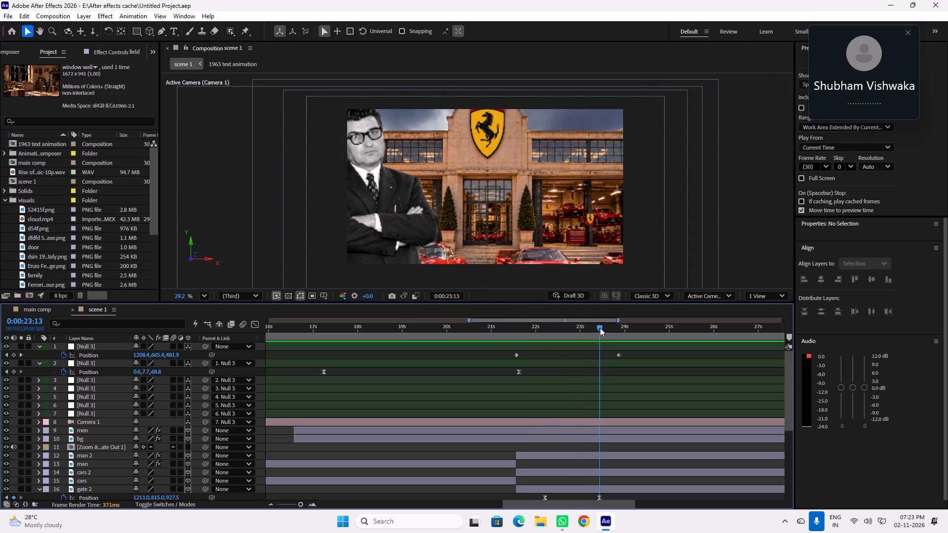
left_click_drag(601, 328, 624, 329)
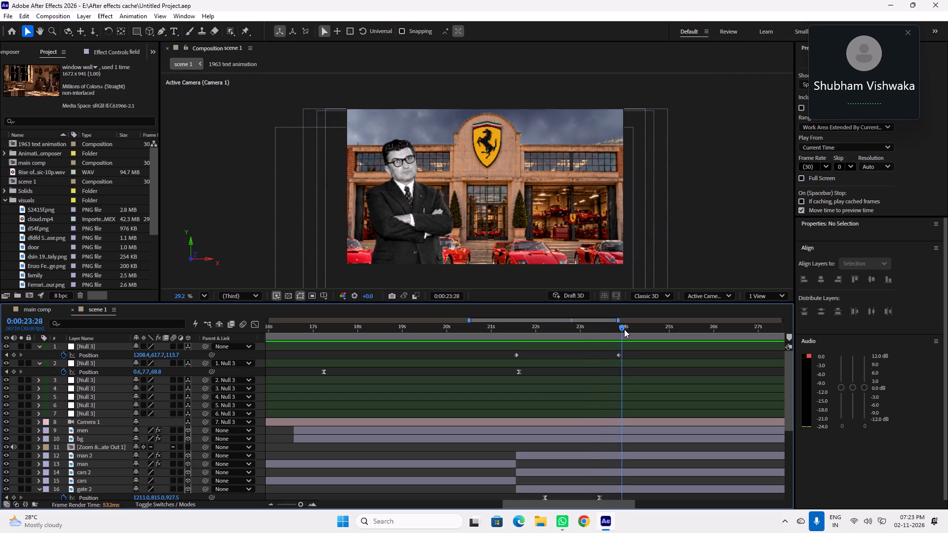
left_click_drag(624, 329, 630, 330)
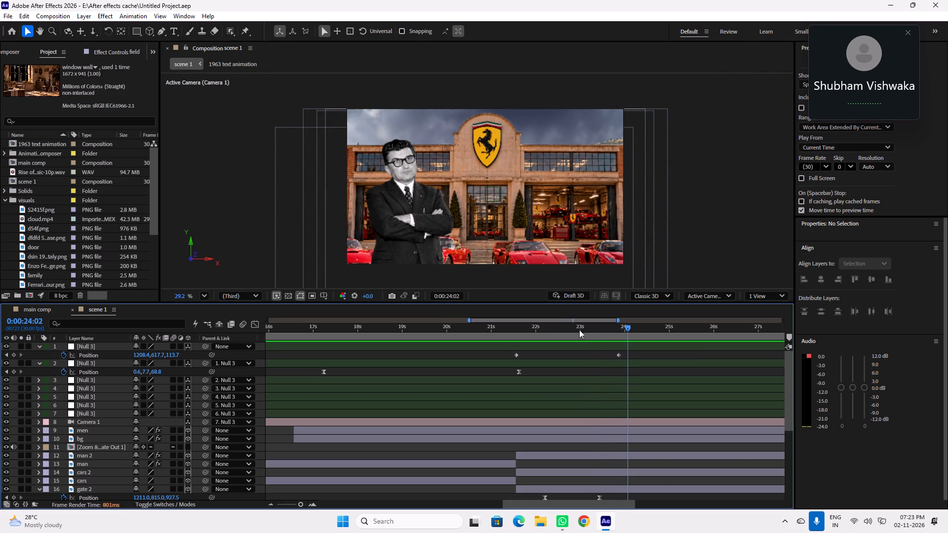
Review the earlier part of scene 1, then play from 0:00:15:07 to check the push-in towards the building's entrance.
left_click_drag(550, 330, 397, 316)
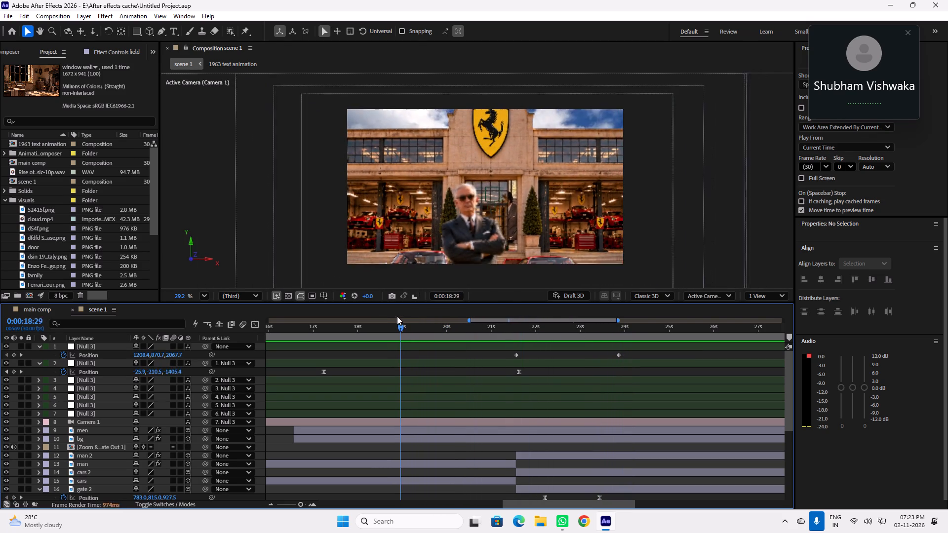
left_click_drag(397, 316, 316, 310)
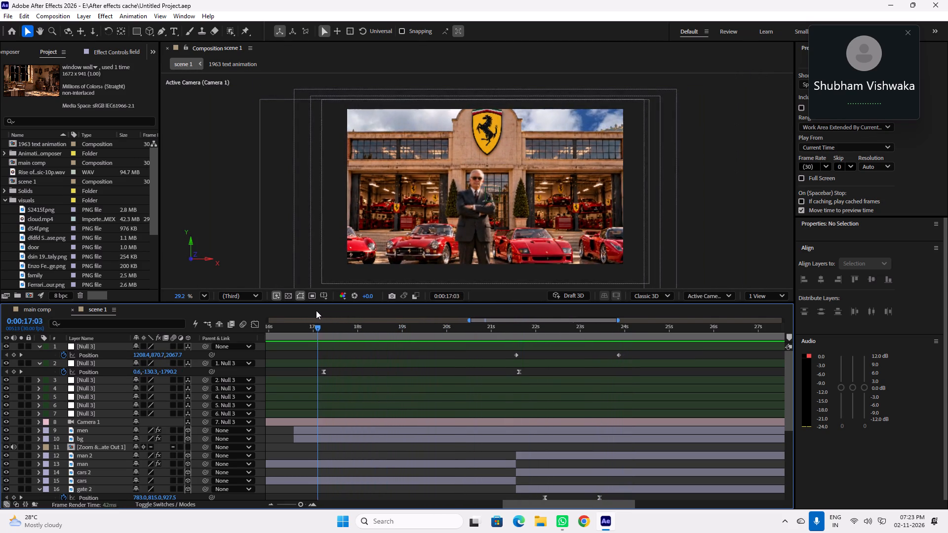
left_click_drag(316, 310, 315, 317)
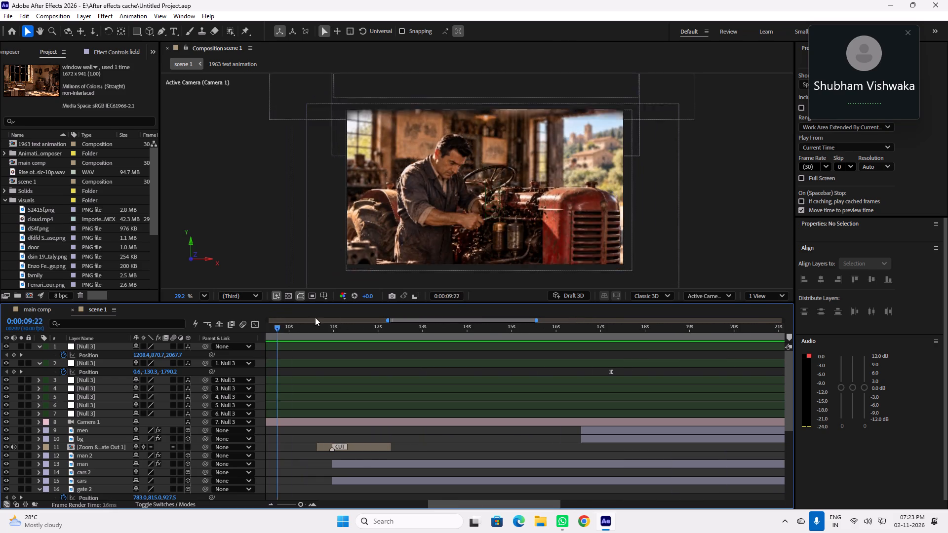
left_click_drag(315, 317, 652, 351)
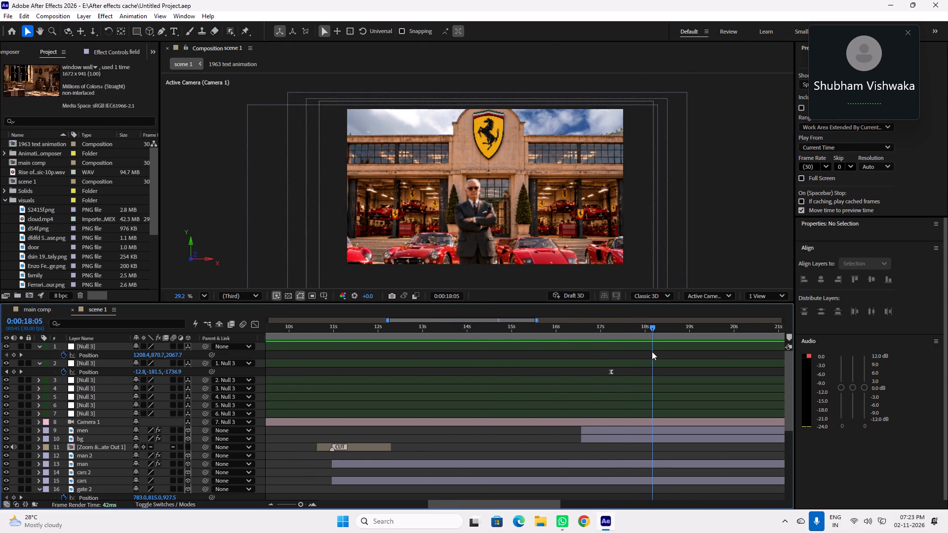
left_click_drag(652, 351, 521, 341)
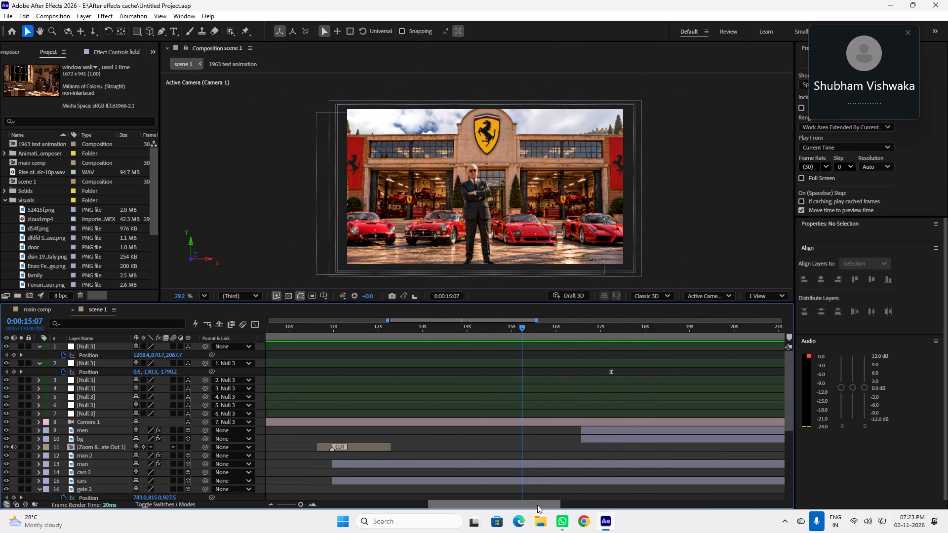
left_click_drag(537, 505, 547, 505)
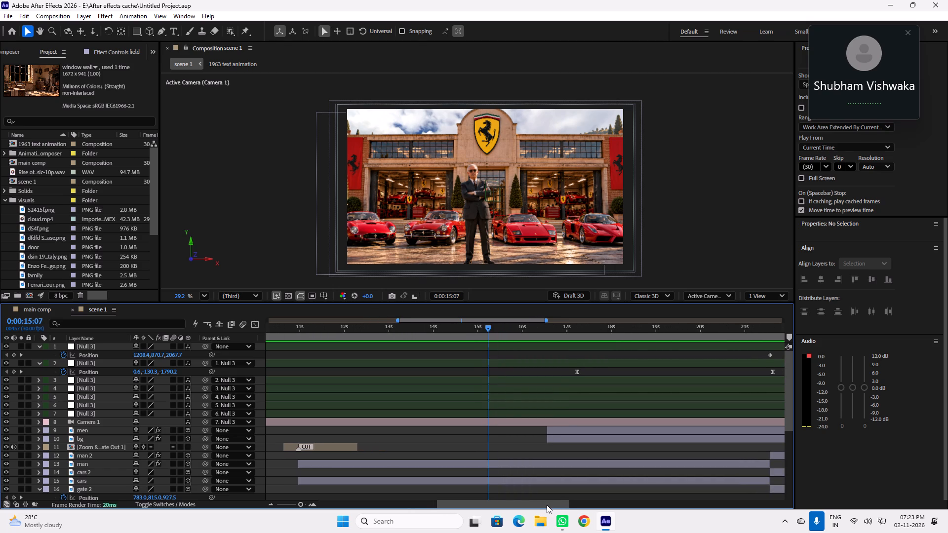
left_click_drag(547, 505, 543, 505)
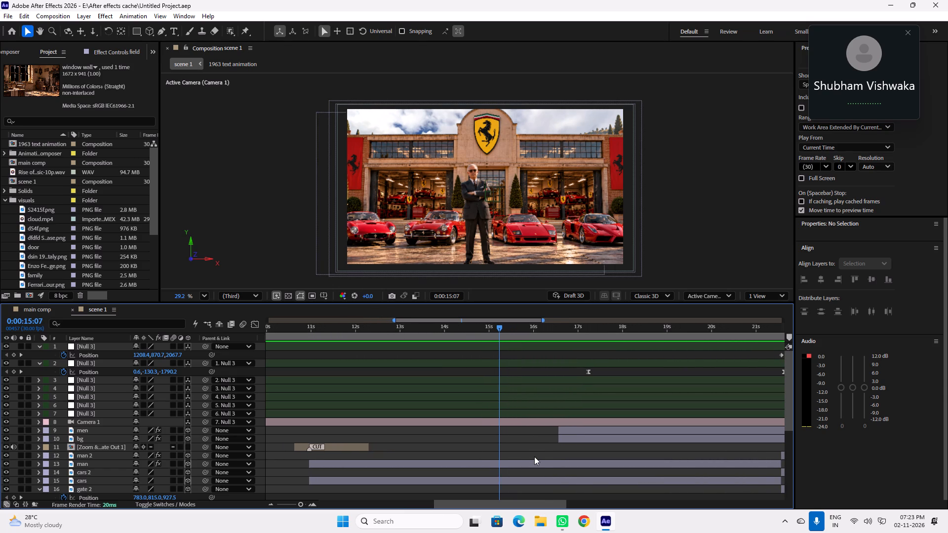
key("space")
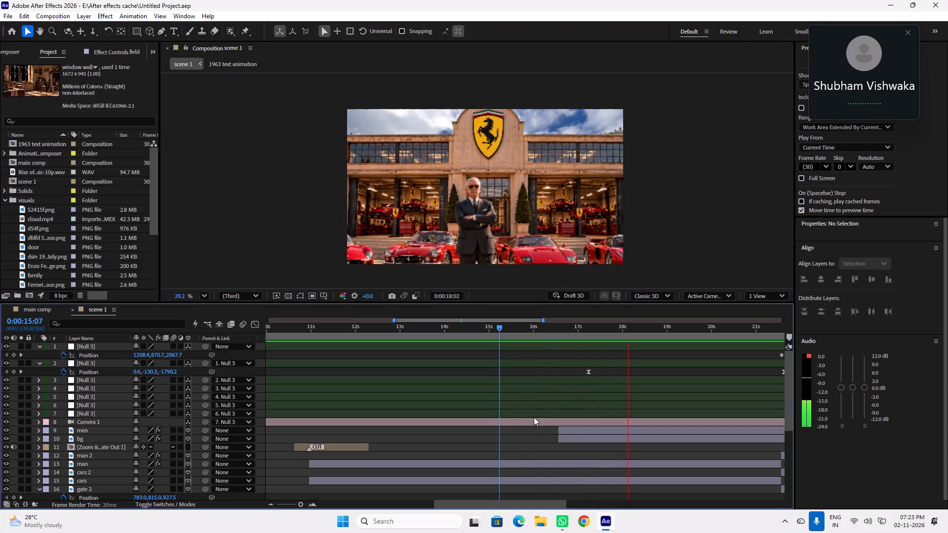
key("space")
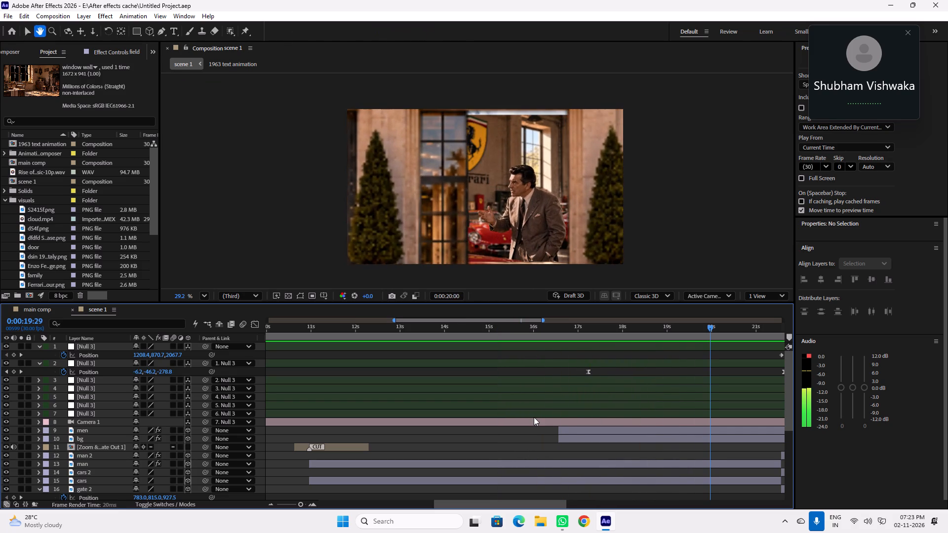
left_click_drag(549, 506, 555, 506)
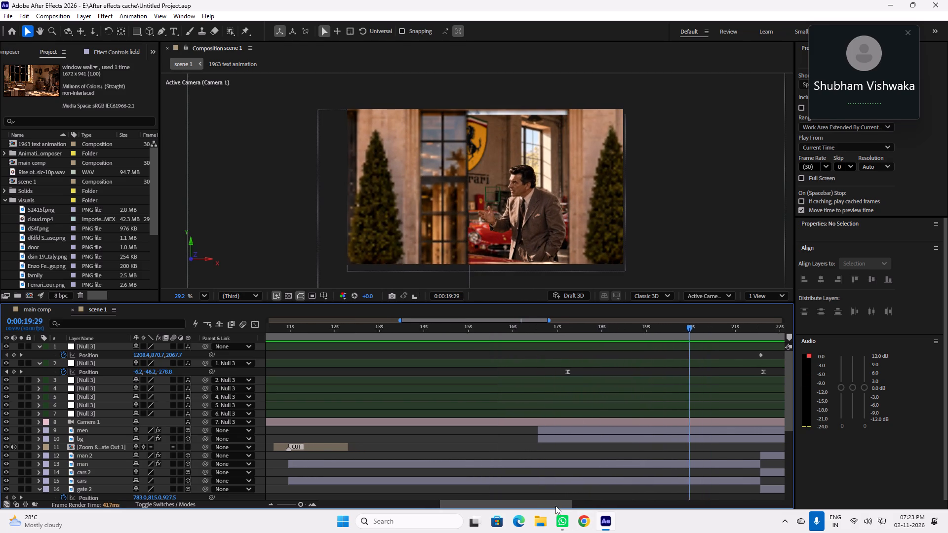
left_click_drag(555, 506, 642, 505)
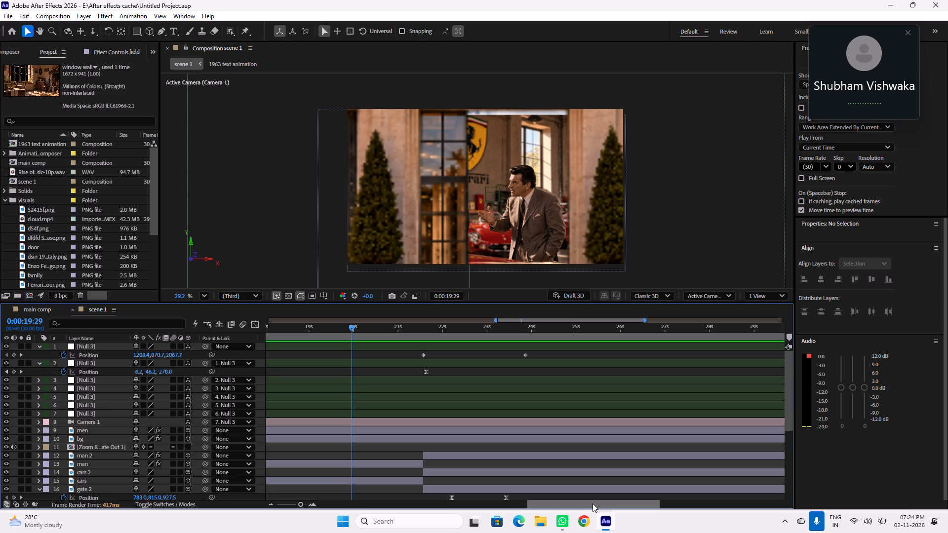
Scrub between about 0:00:23:03 and 0:00:21:17 to examine how the pull-back from the two talking men starts.
left_click(472, 328)
left_click_drag(472, 328, 468, 327)
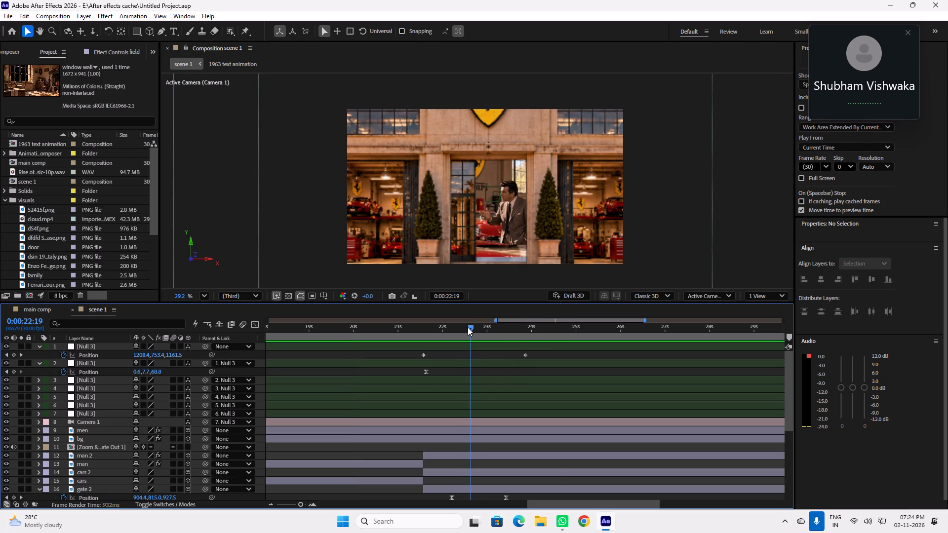
left_click_drag(468, 327, 474, 331)
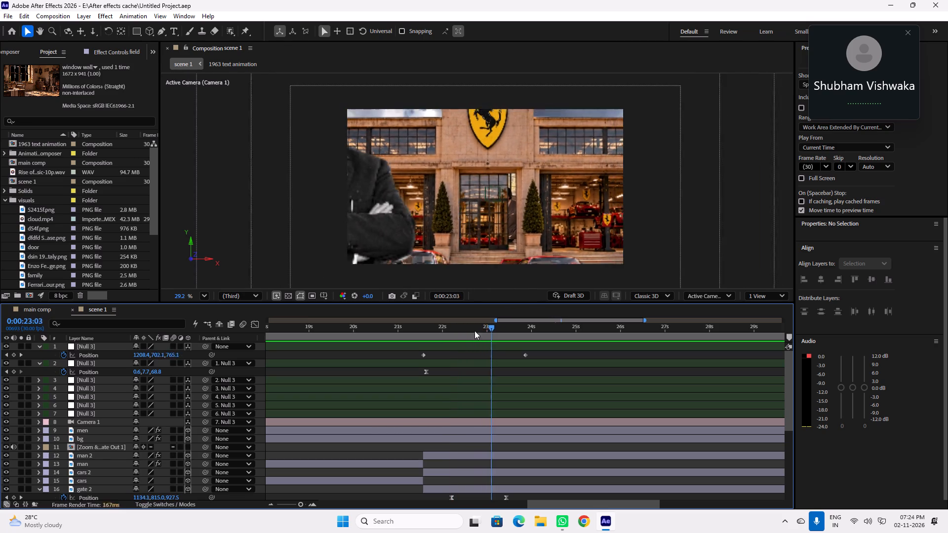
left_click_drag(474, 331, 481, 333)
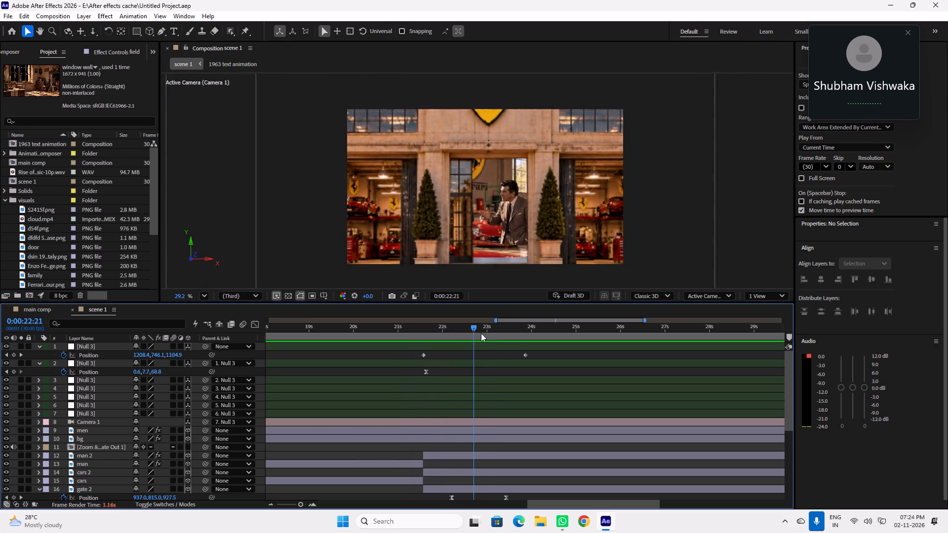
left_click_drag(481, 333, 427, 335)
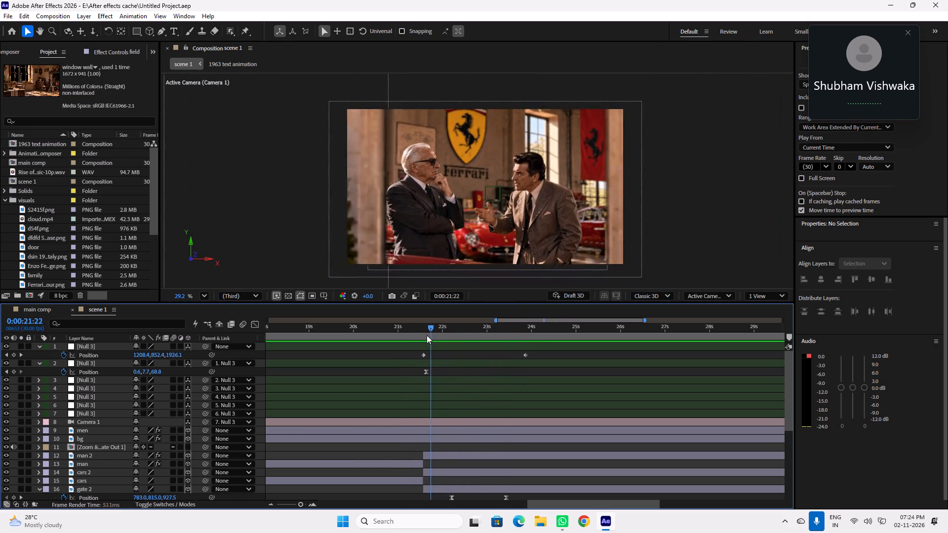
left_click_drag(427, 335, 428, 335)
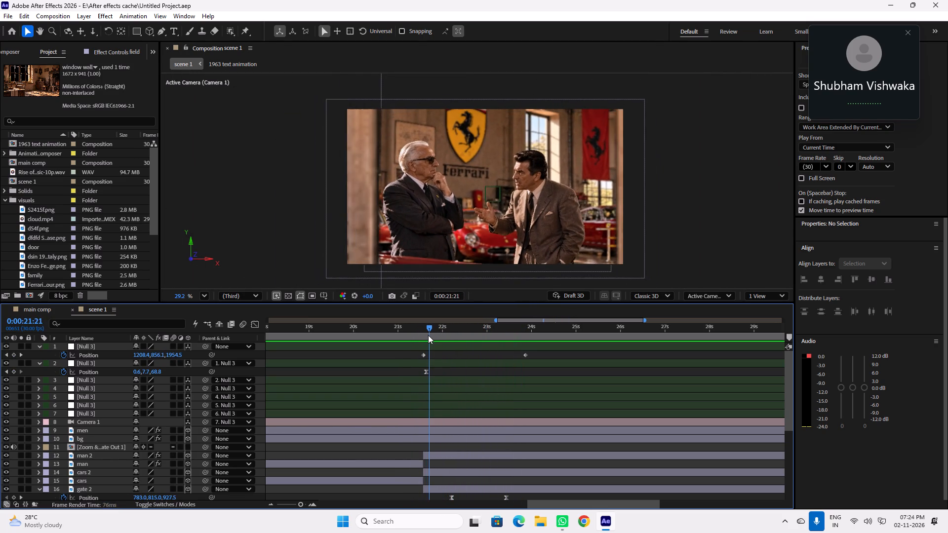
left_click_drag(428, 335, 423, 335)
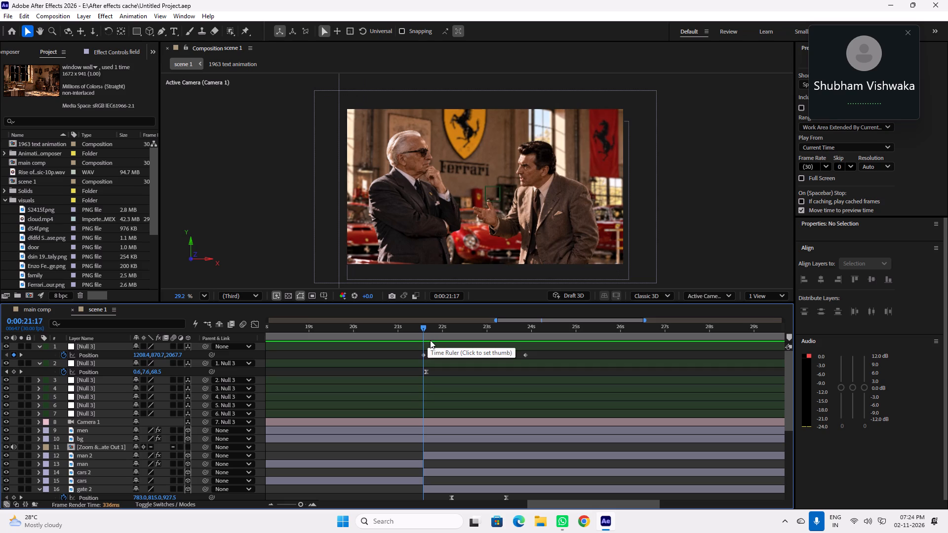
Save the project.
key("ctrl+s")
Preview the pull-back, then set the top null's Position Z value to 1019.7 on its keyframe at 0:00:23:26.
key("space")
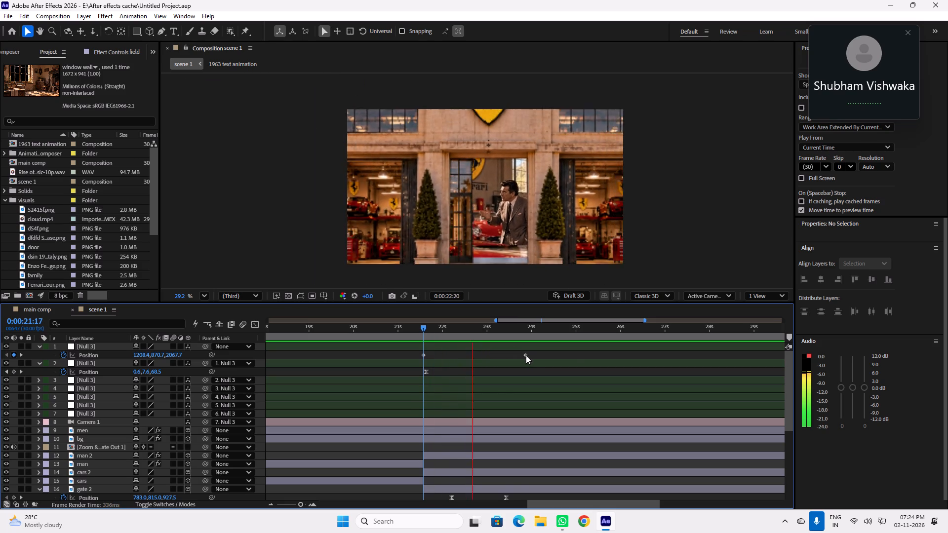
key("space")
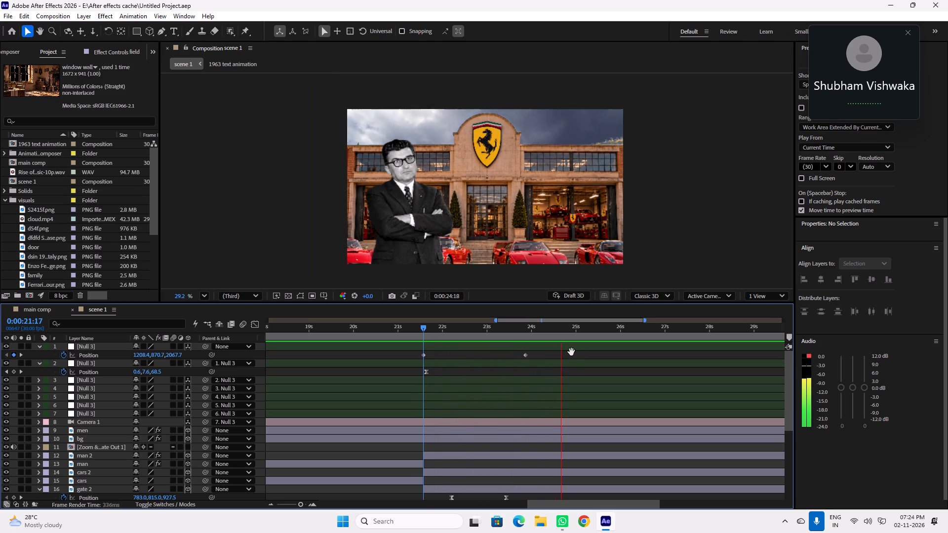
left_click(525, 329)
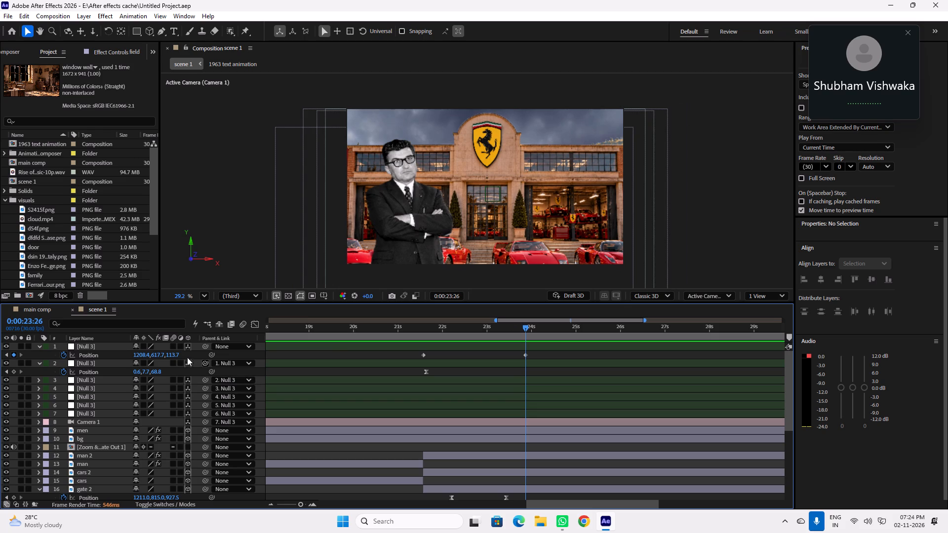
left_click_drag(179, 357, 413, 381)
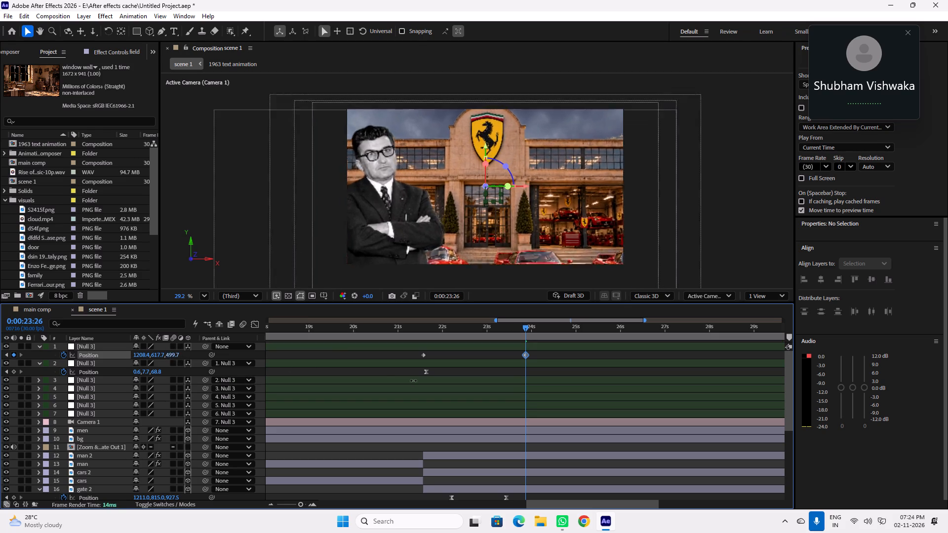
left_click_drag(413, 381, 684, 415)
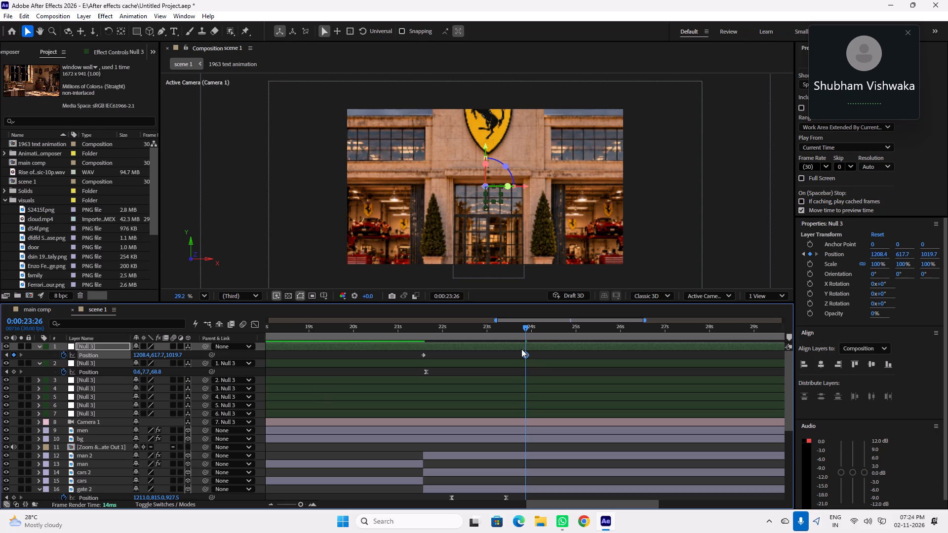
Play back the shortened camera pull-back repeatedly from around 0:00:21:17 to check its speed and framing.
left_click_drag(456, 331, 424, 333)
key("space")
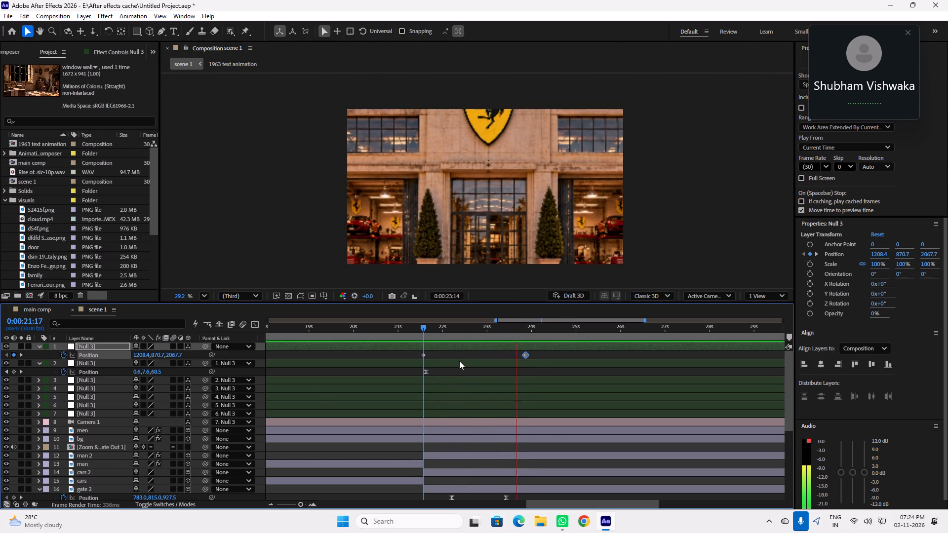
key("space")
left_click_drag(439, 329, 416, 332)
key("space")
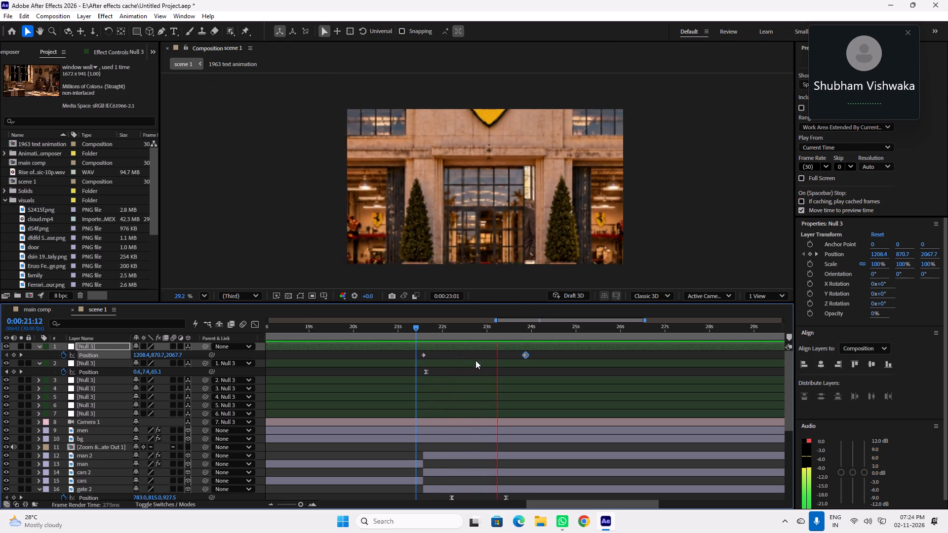
key("space")
left_click_drag(463, 334, 421, 334)
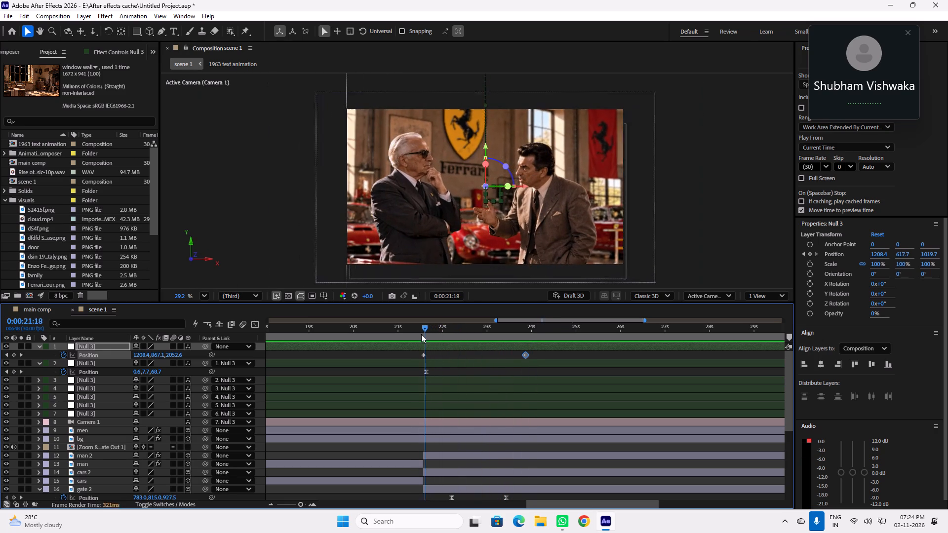
Review the pull-back from 0:00:21:11 to 0:00:24:14, undo the last Position Z change on the top null, and recheck the end framing.
left_click_drag(421, 334, 415, 336)
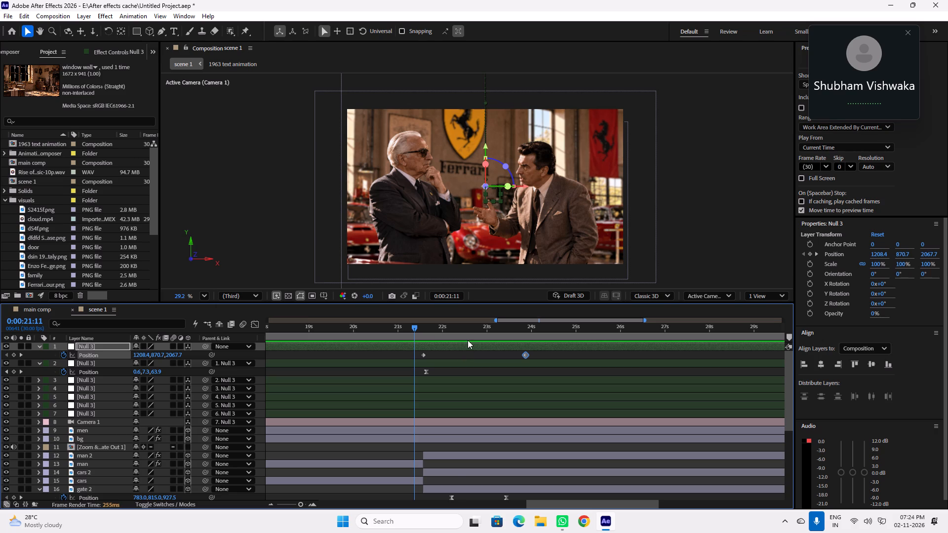
left_click_drag(456, 332, 487, 333)
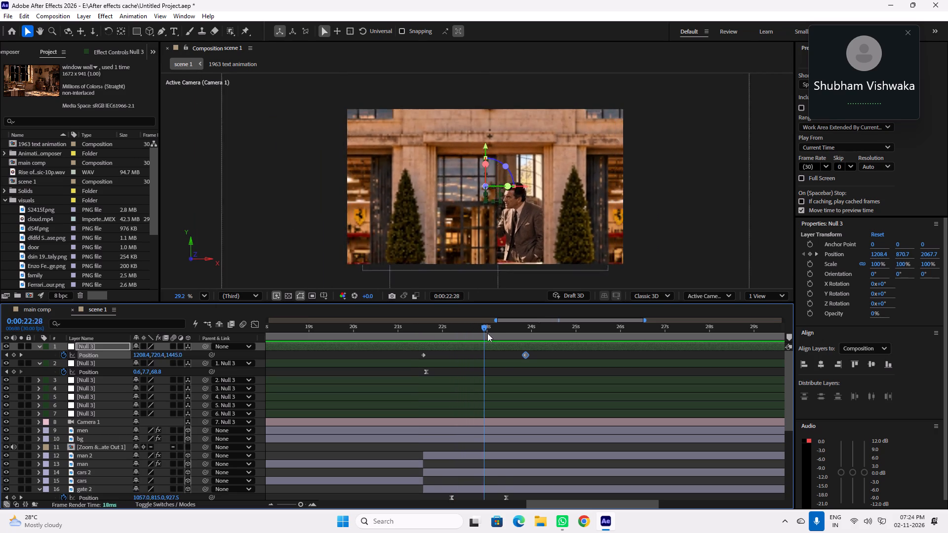
left_click_drag(487, 333, 553, 337)
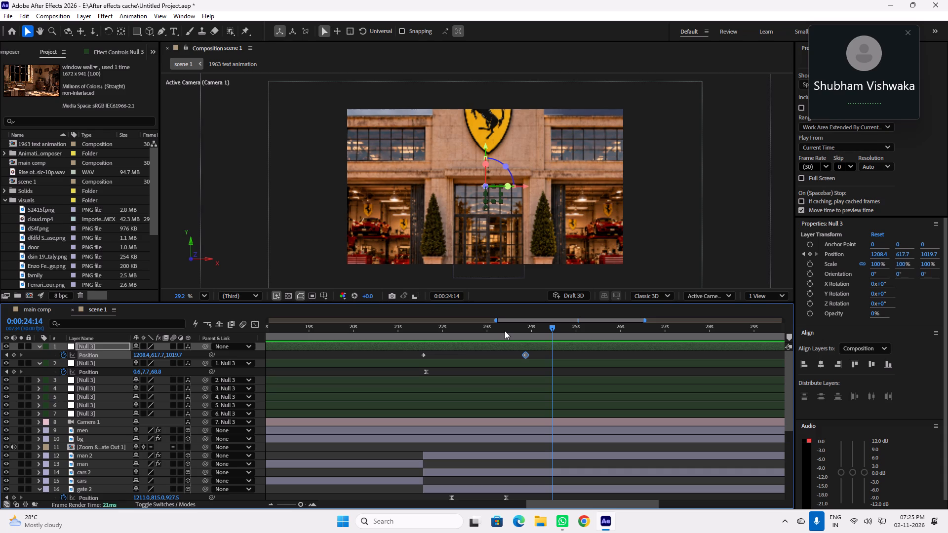
key("ctrl+z")
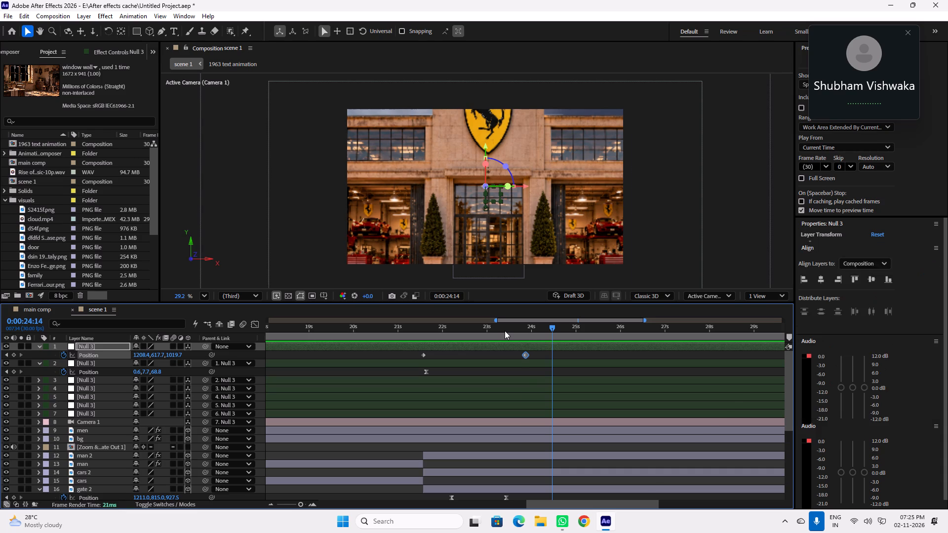
left_click_drag(507, 330, 502, 329)
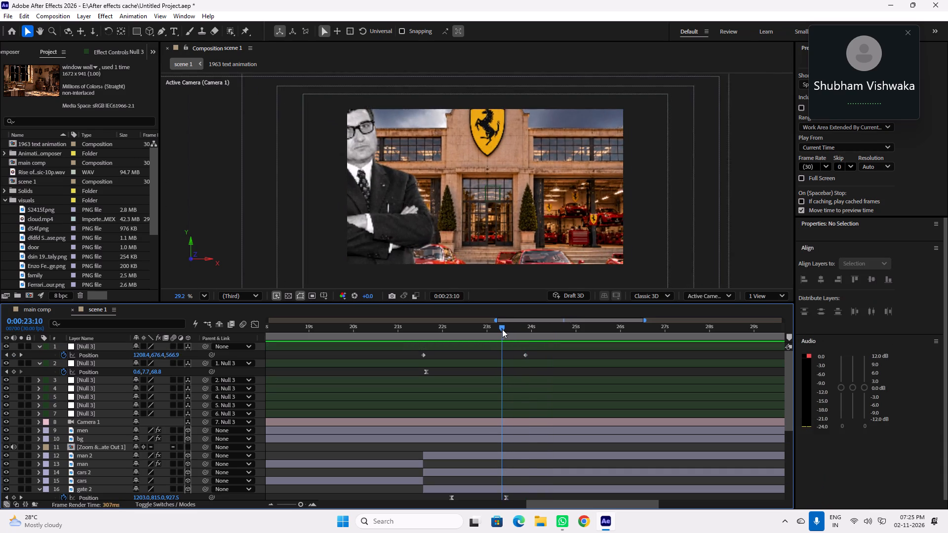
left_click_drag(502, 329, 523, 333)
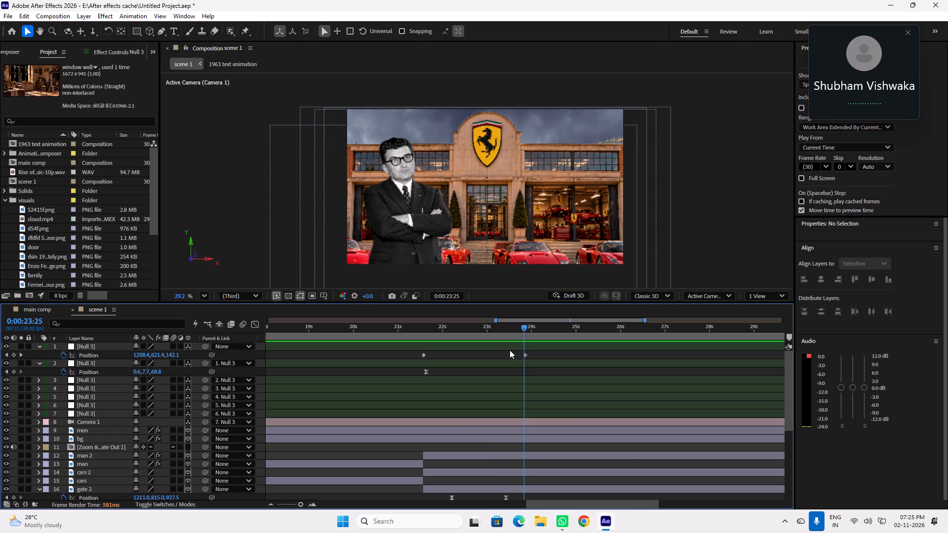
Save the project.
key("ctrl+s")
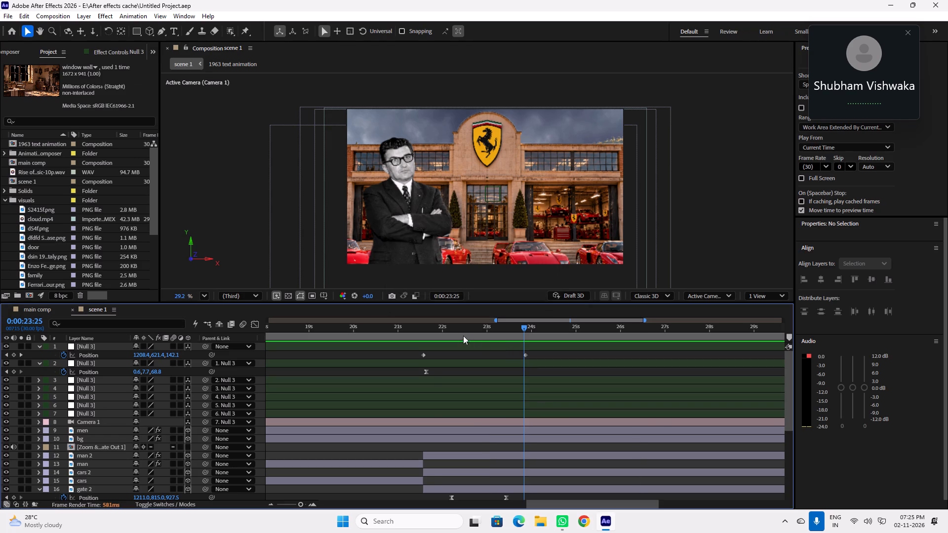
Set the top null's Position Z to 222.7 on its keyframe at 0:00:23:26 and check the resulting pull-back framing.
left_click_drag(443, 328, 487, 336)
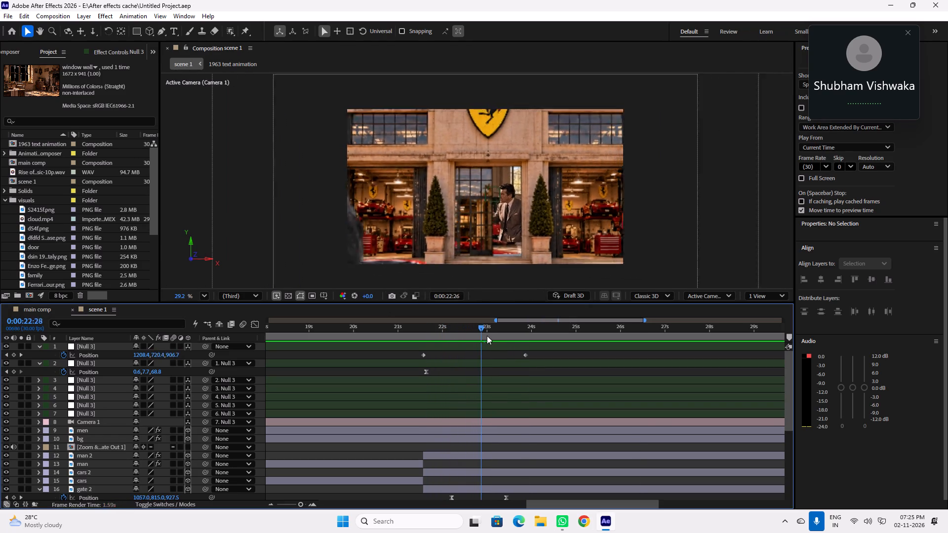
left_click_drag(487, 336, 545, 337)
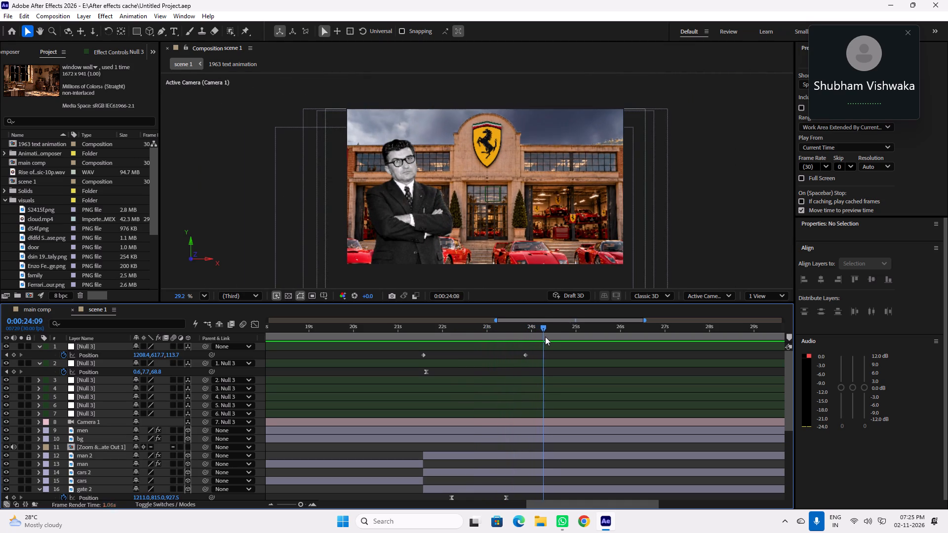
left_click_drag(545, 337, 530, 336)
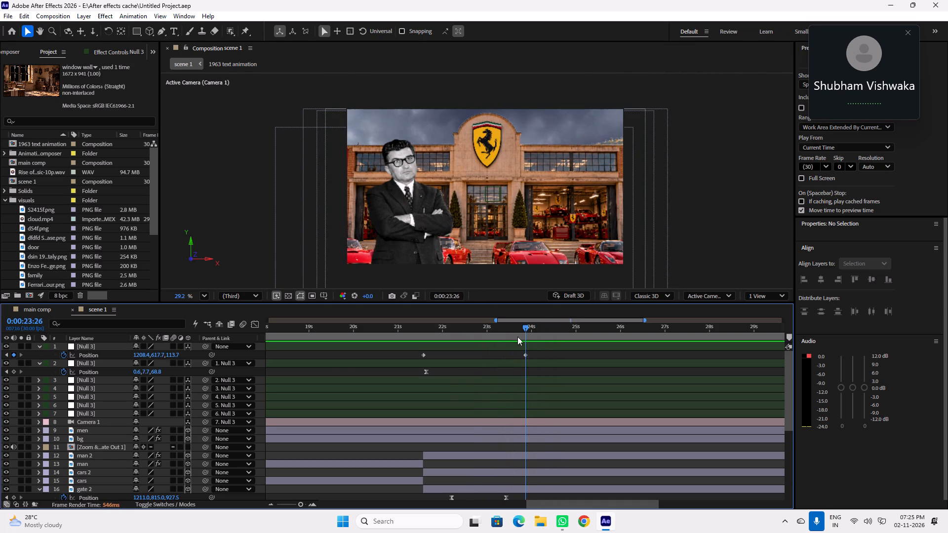
left_click_drag(174, 355, 212, 359)
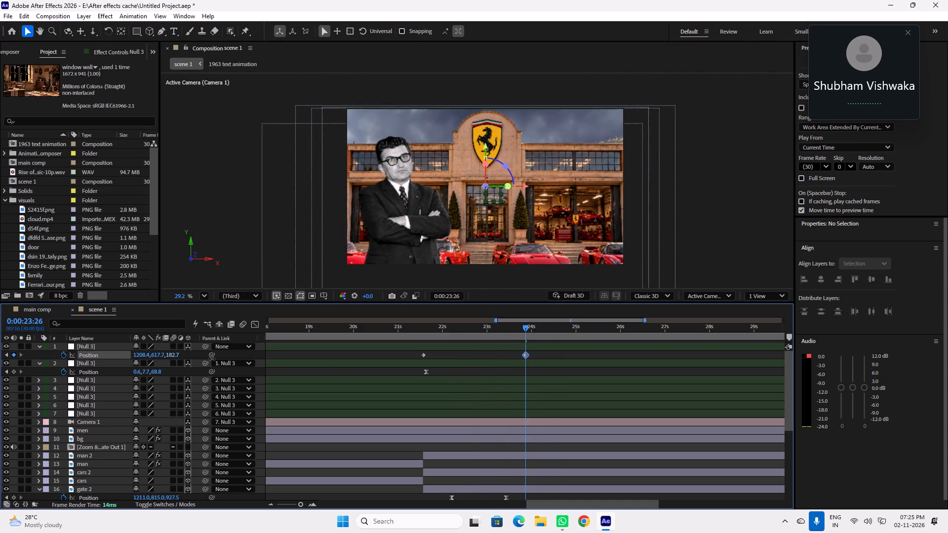
left_click_drag(212, 359, 6, 364)
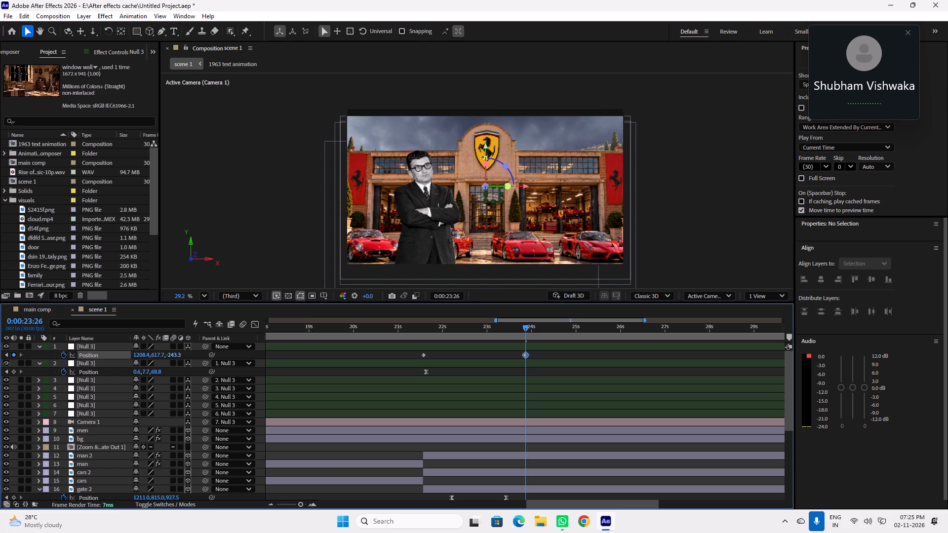
left_click_drag(6, 364, 26, 362)
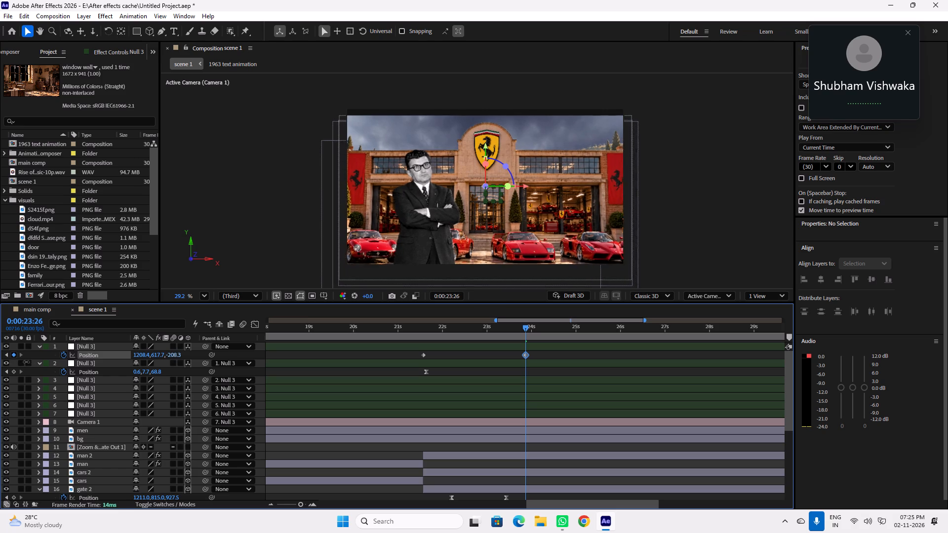
left_click_drag(26, 362, 234, 375)
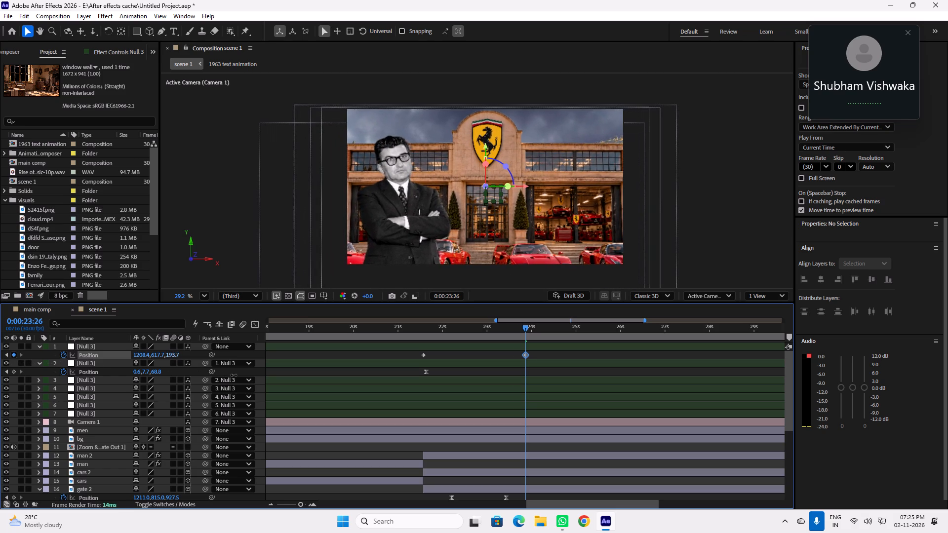
left_click_drag(234, 375, 0, 377)
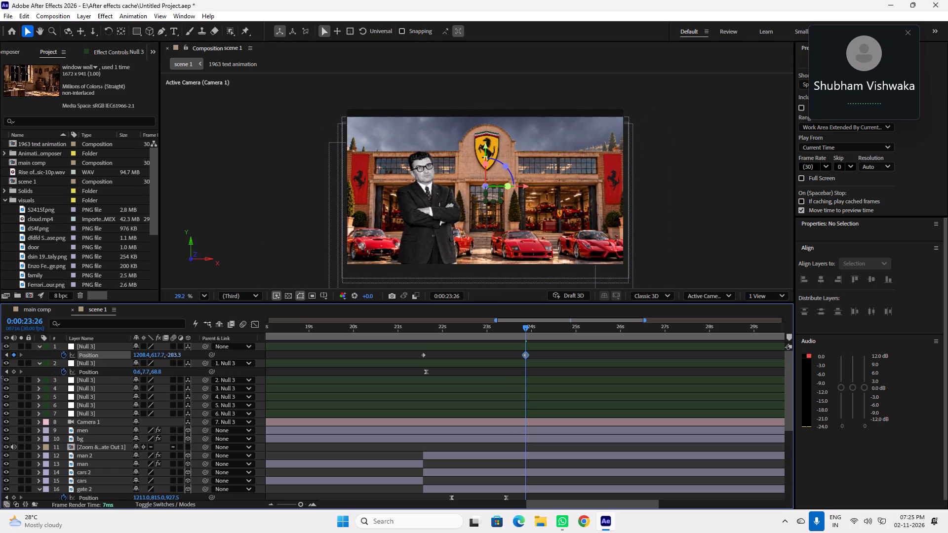
left_click_drag(0, 377, 254, 382)
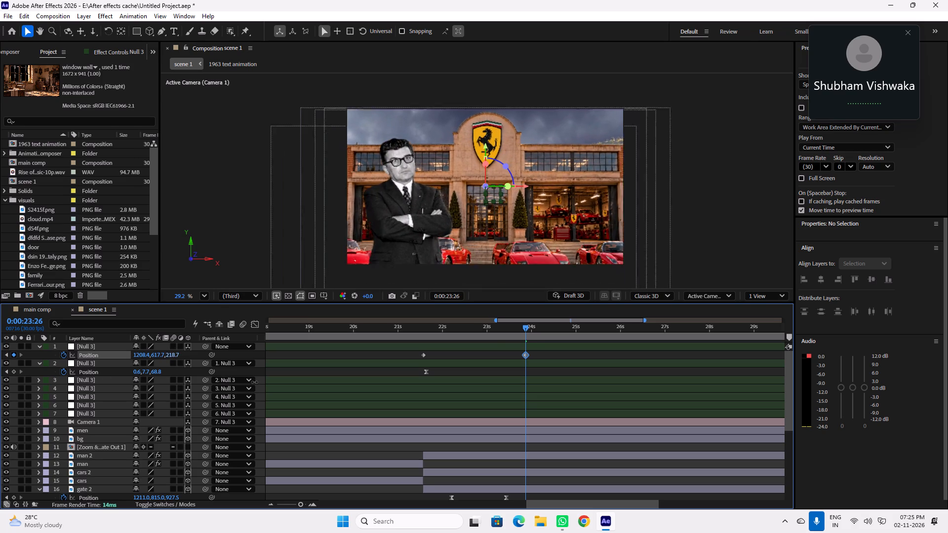
left_click_drag(254, 382, 255, 382)
left_click_drag(505, 330, 462, 332)
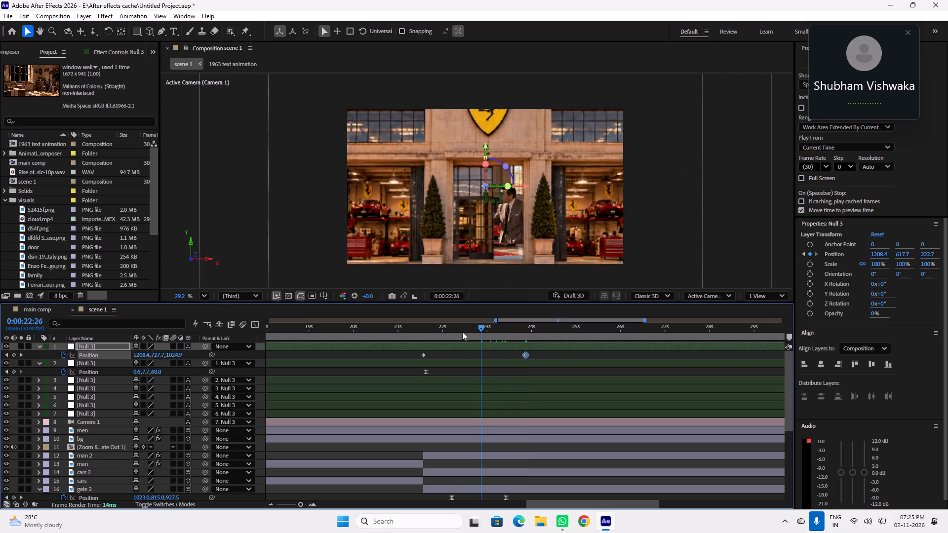
left_click_drag(462, 332, 550, 342)
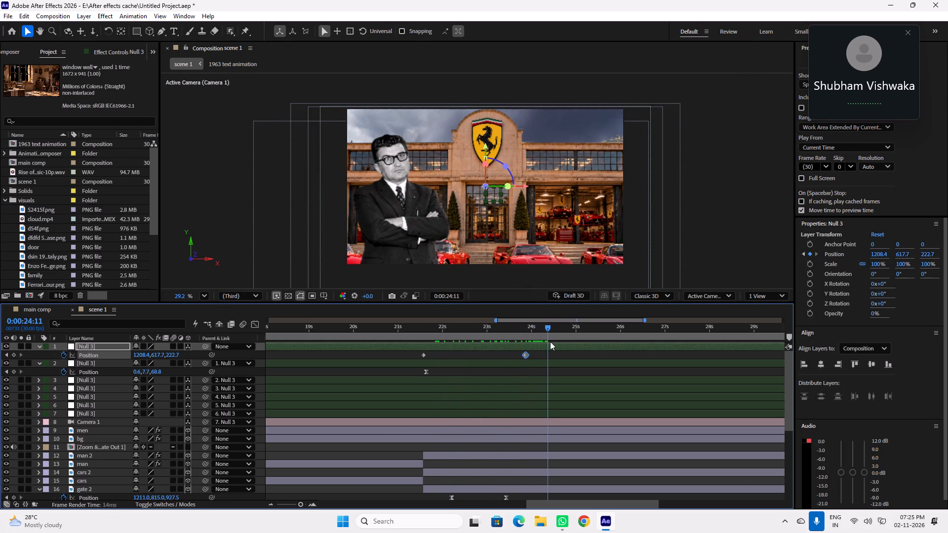
left_click_drag(550, 342, 538, 343)
Shift the upper cloud.mp4 layer to start at about 0:00:21:17, matching the other layers' cut, and extend the lower cloud.mp4 layer to that point.
left_click_drag(538, 343, 335, 341)
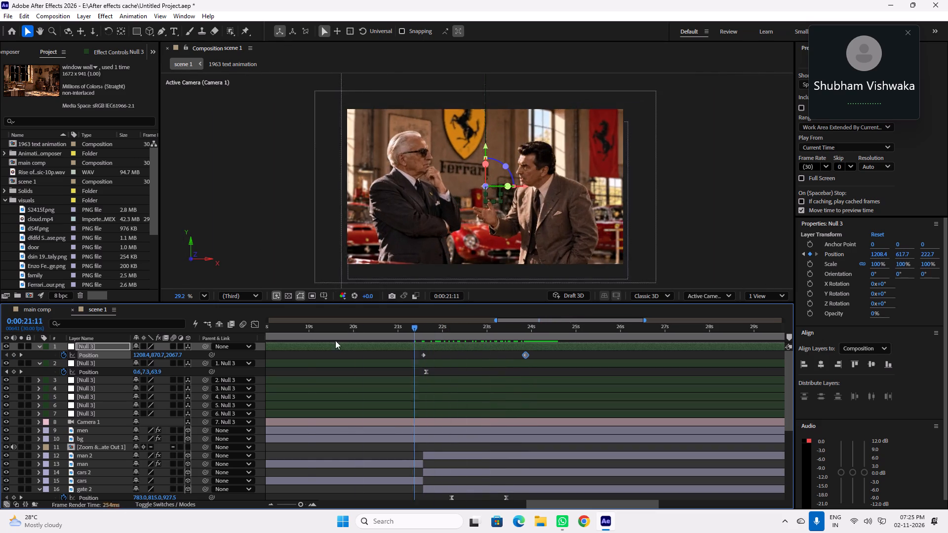
left_click_drag(335, 341, 334, 347)
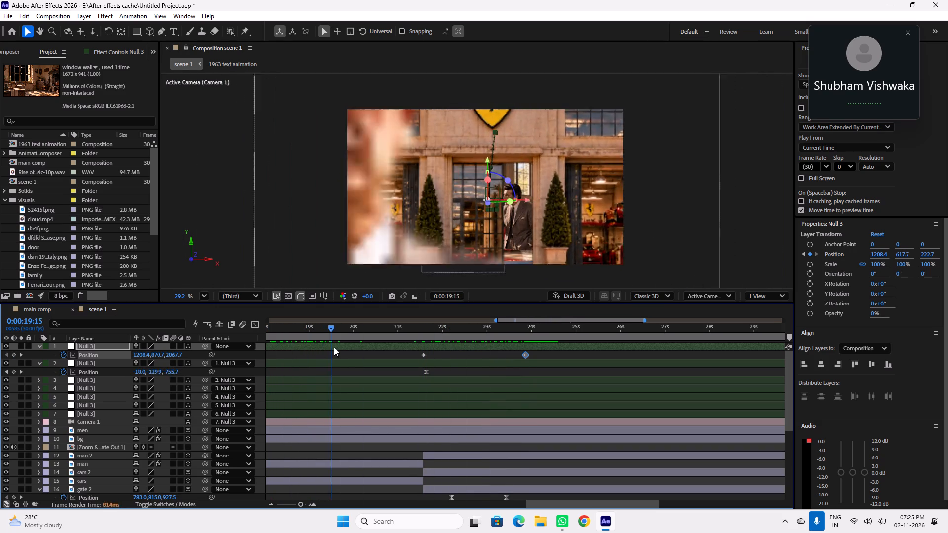
left_click_drag(334, 347, 401, 351)
scroll(522, 410, "down", 6)
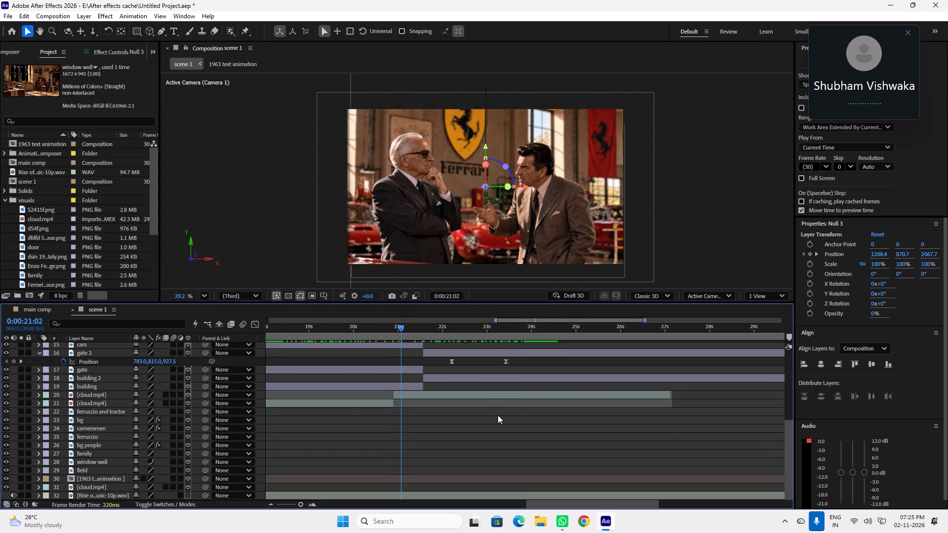
scroll(494, 415, "up", 2)
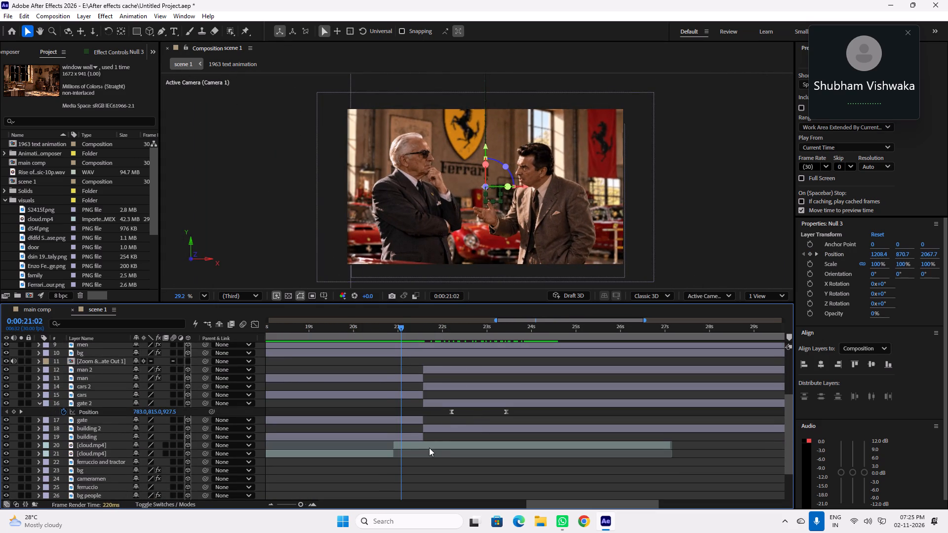
left_click_drag(403, 446, 432, 446)
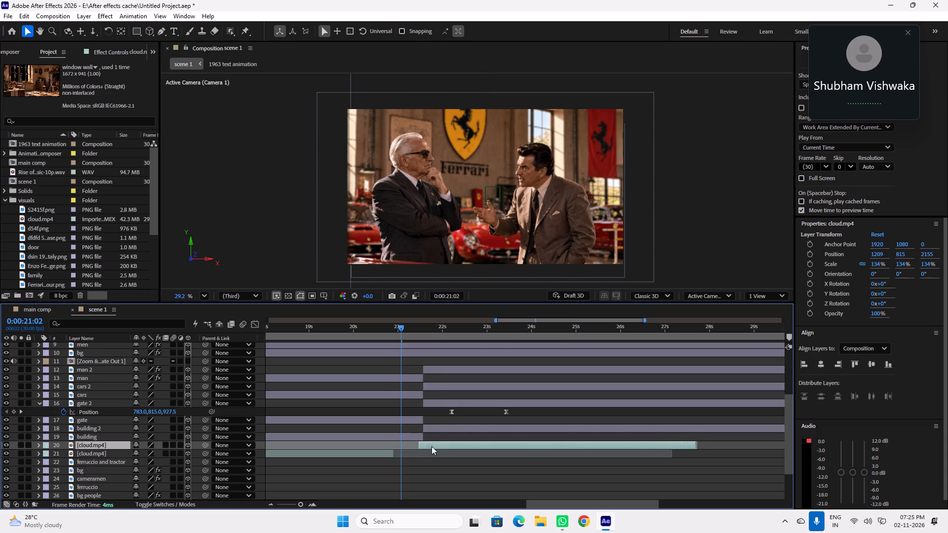
left_click_drag(432, 446, 437, 446)
left_click_drag(396, 455, 424, 457)
Review the pull-back from 0:00:21:21 to 0:00:25:02, select the man 2 layer, and save the project.
left_click_drag(403, 329, 432, 330)
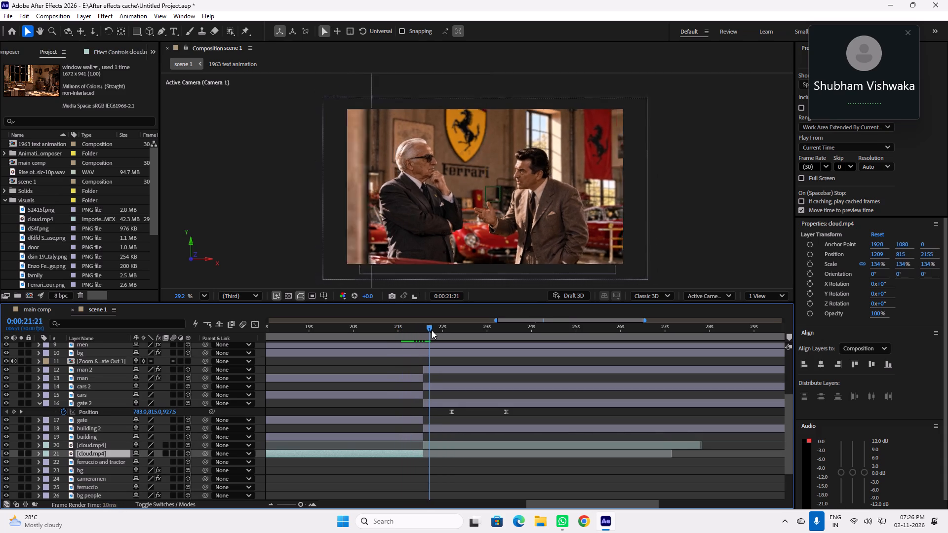
left_click_drag(432, 330, 510, 333)
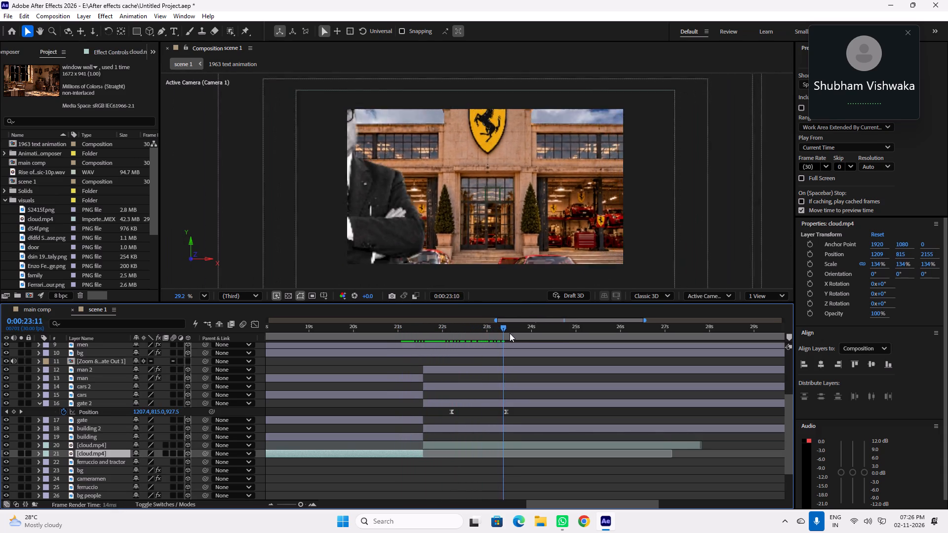
left_click_drag(510, 333, 572, 337)
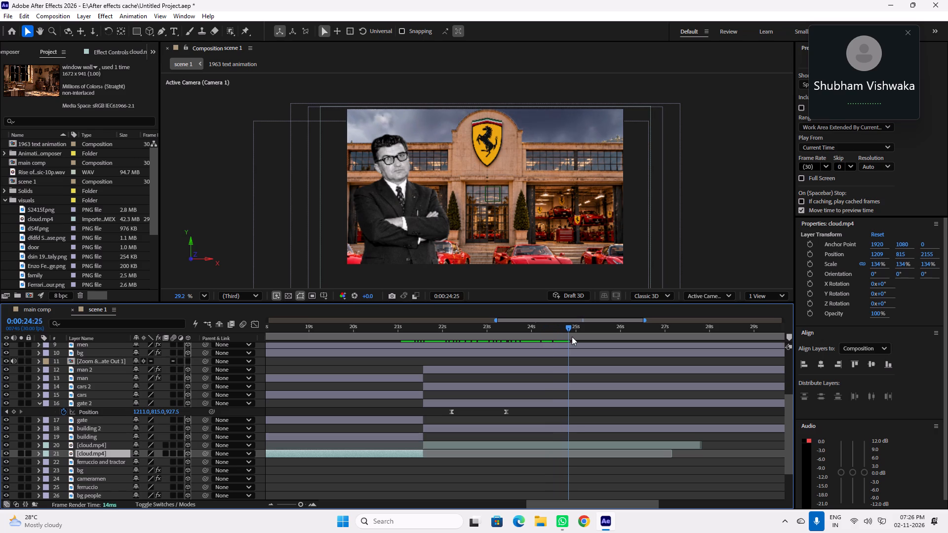
left_click_drag(572, 337, 581, 337)
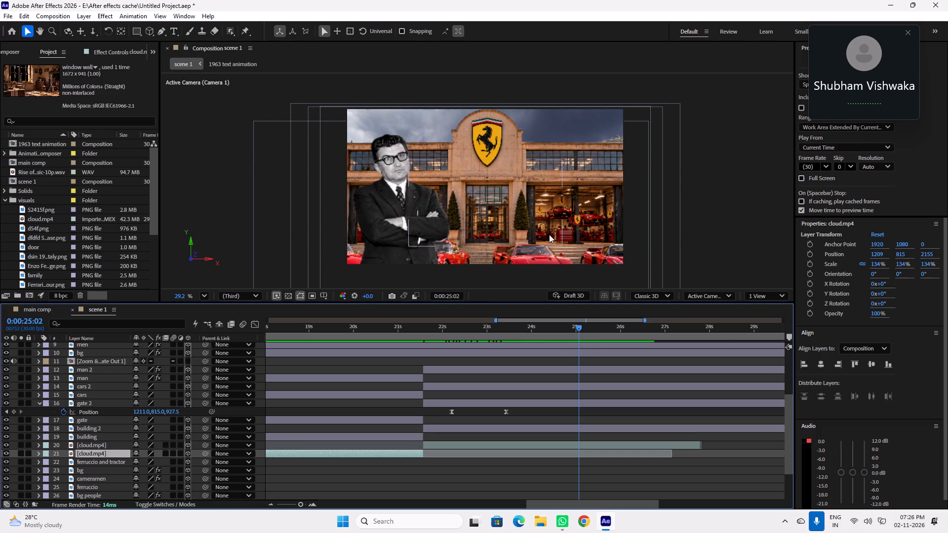
left_click(398, 223)
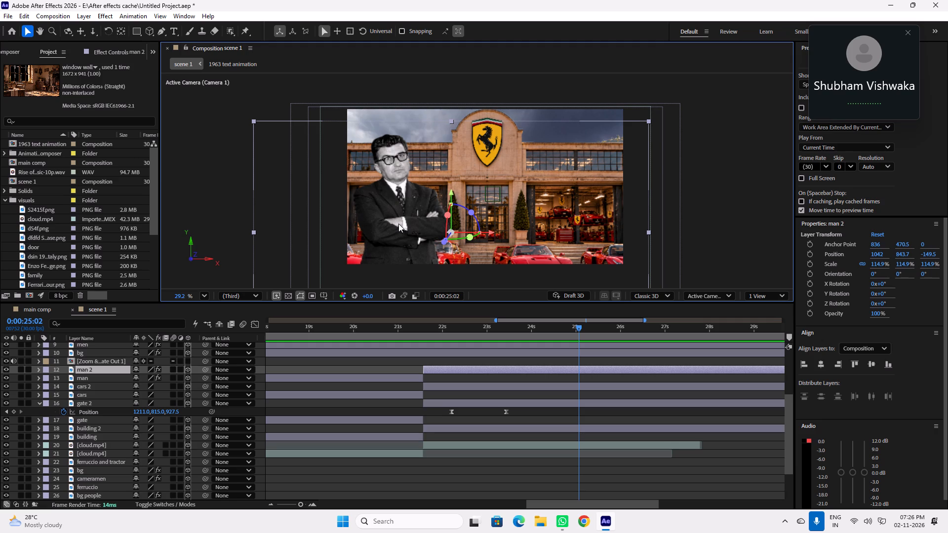
key("ctrl+s")
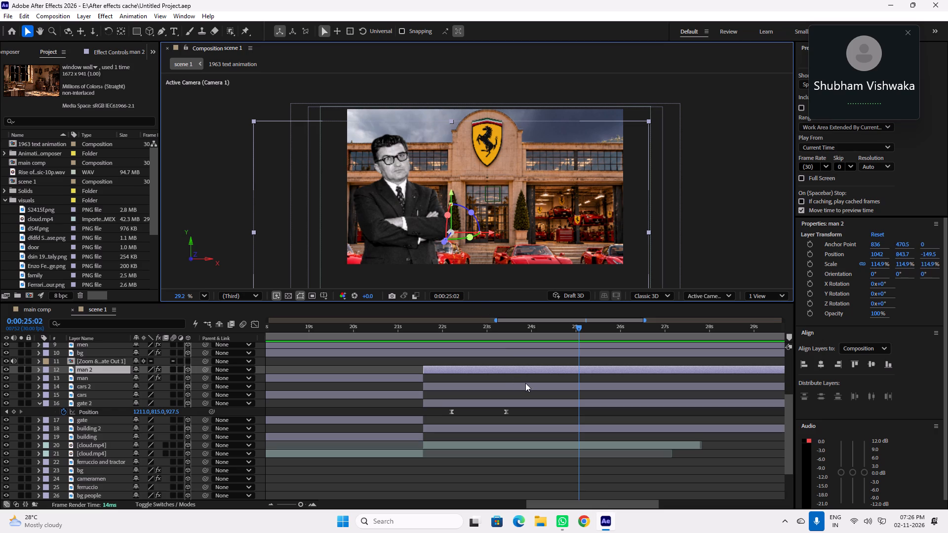
Scrub back and forth between 0:00:19:15 and about 0:00:23:10 to examine the camera pull-back through the Ferrari doorway and the layer cut.
left_click_drag(447, 330, 434, 330)
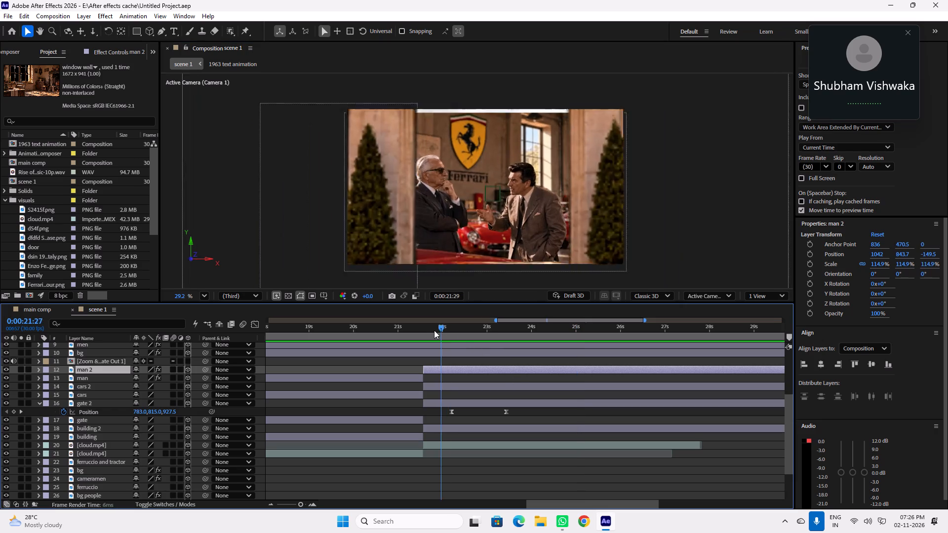
left_click_drag(434, 330, 423, 334)
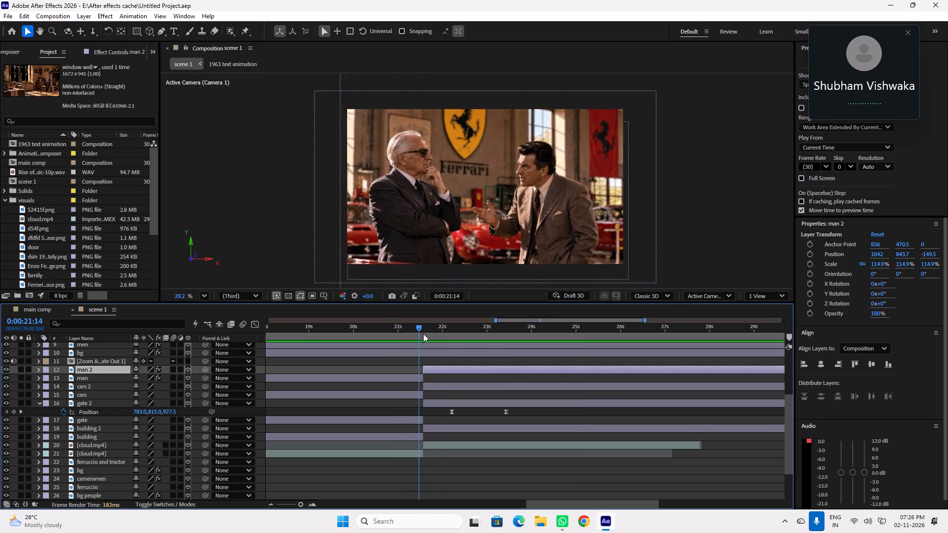
left_click_drag(423, 334, 457, 335)
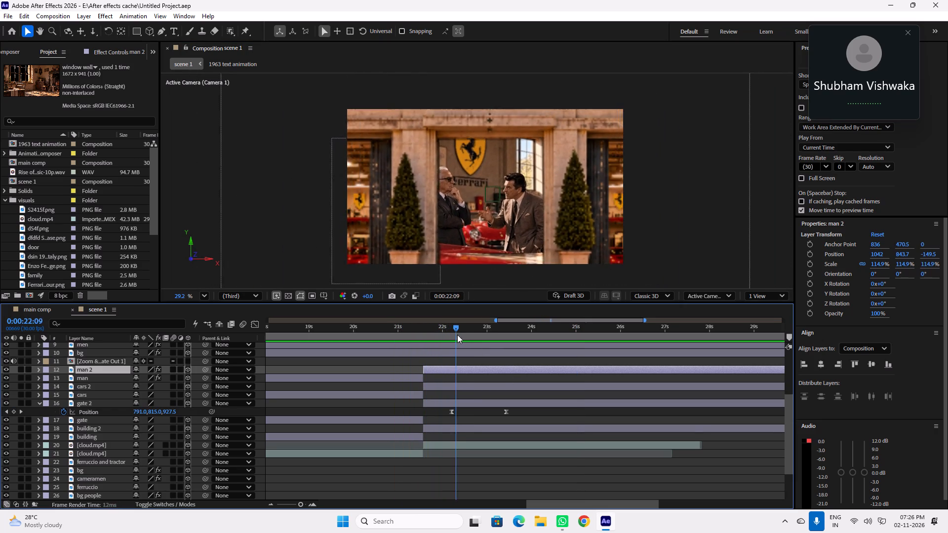
left_click_drag(457, 335, 503, 332)
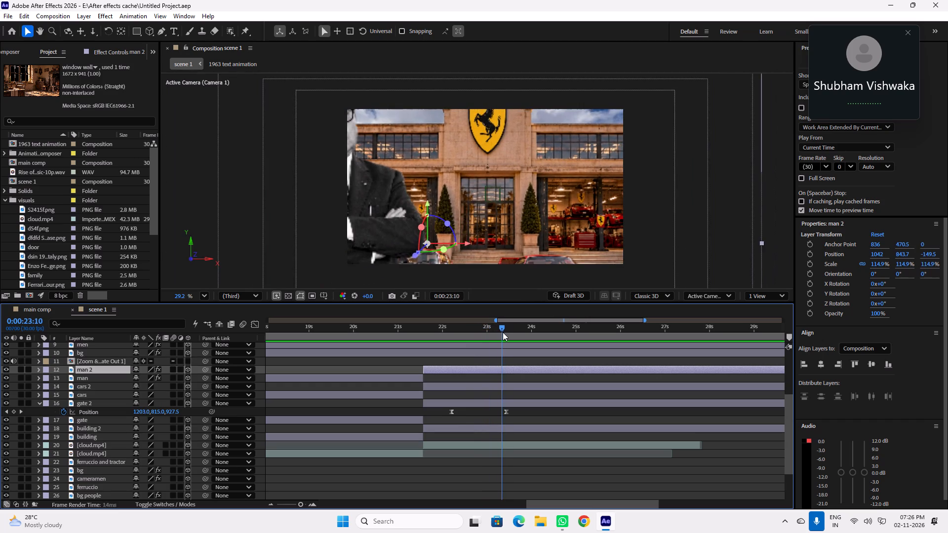
left_click_drag(503, 332, 331, 326)
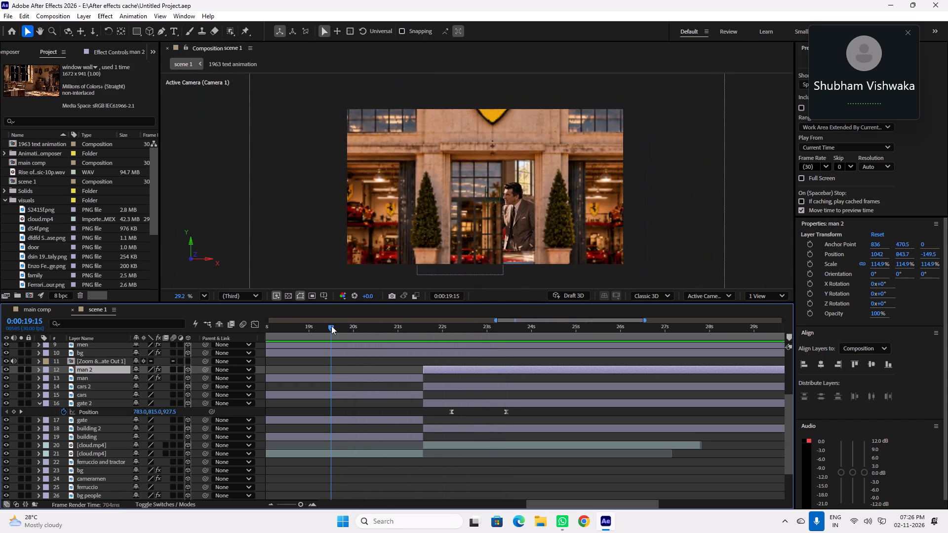
left_click_drag(331, 326, 406, 329)
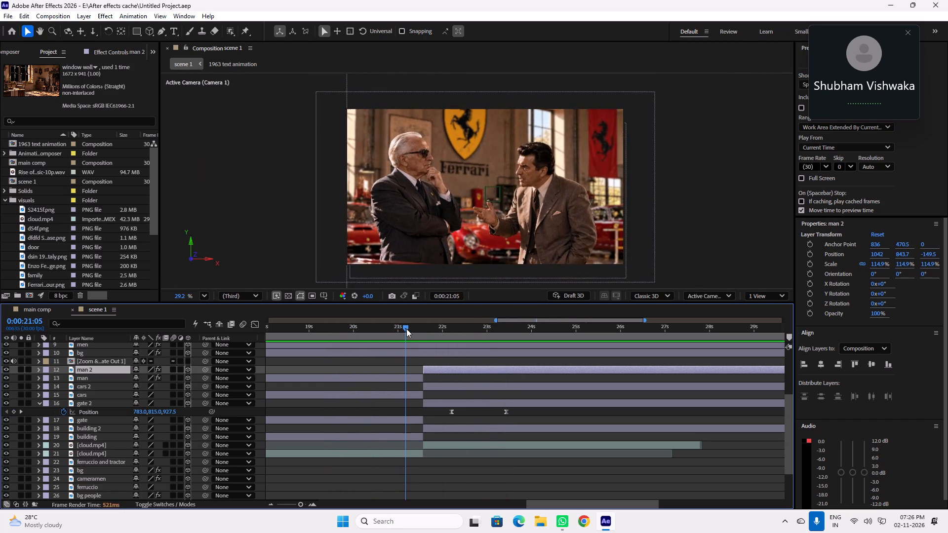
left_click_drag(406, 329, 427, 328)
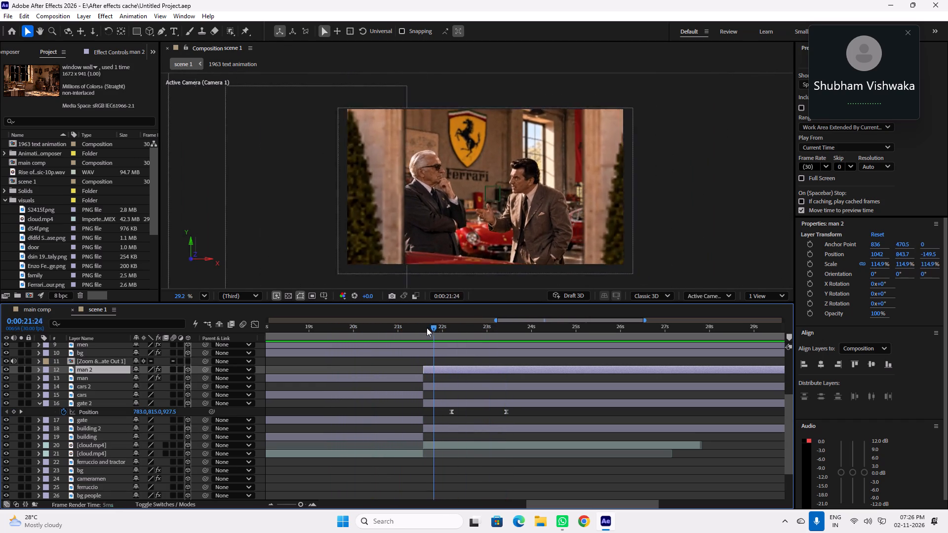
left_click_drag(427, 328, 414, 327)
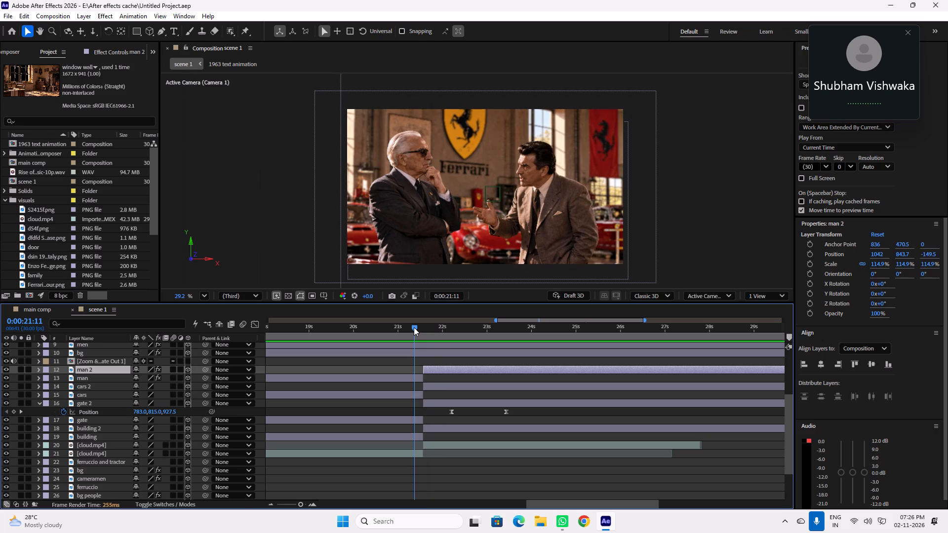
left_click_drag(414, 327, 479, 328)
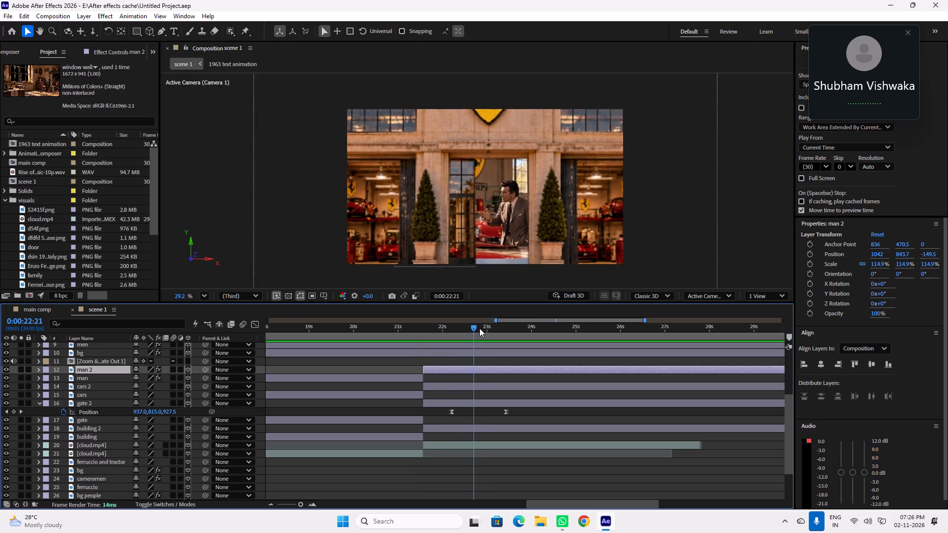
left_click_drag(479, 328, 503, 330)
Play back the pull-back from about 0:00:21:21 and the shot after it to judge the speed and end framing.
key("space")
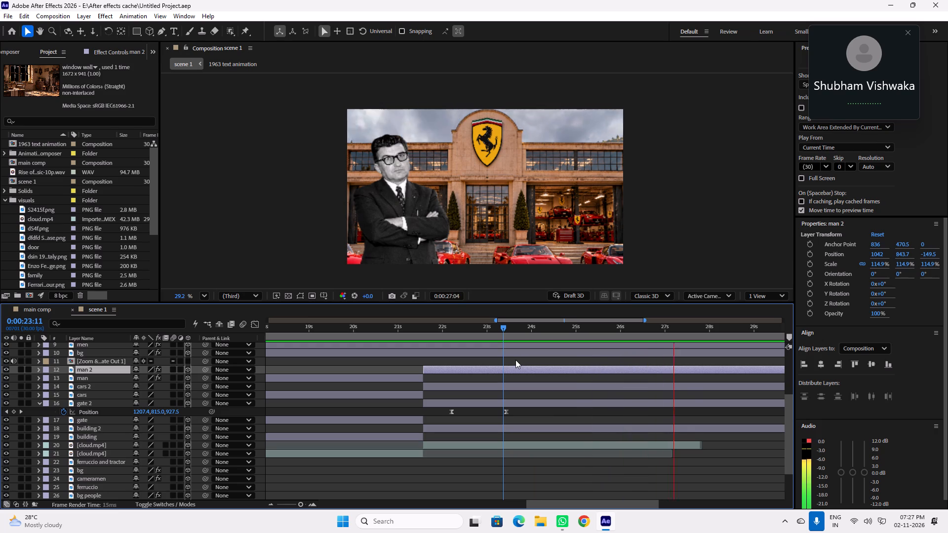
key("space")
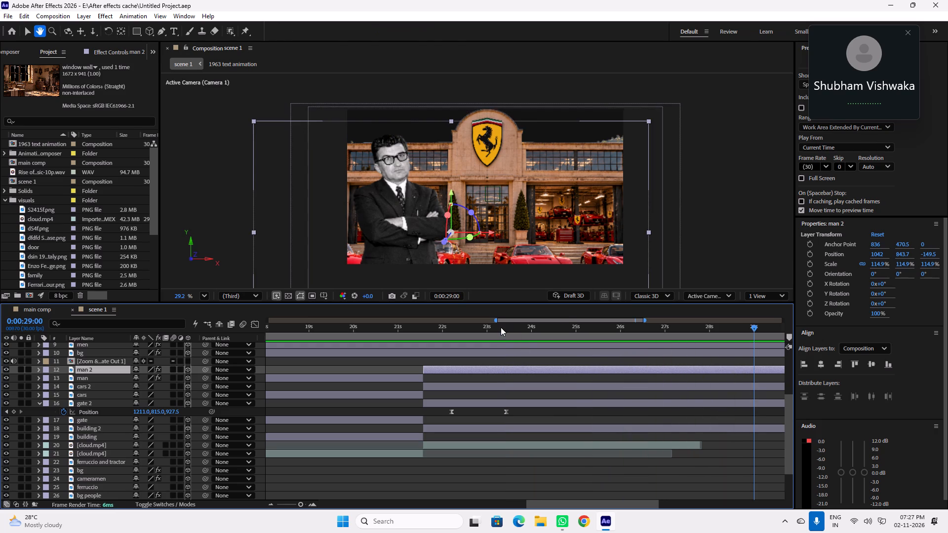
left_click_drag(488, 327, 433, 331)
key("space")
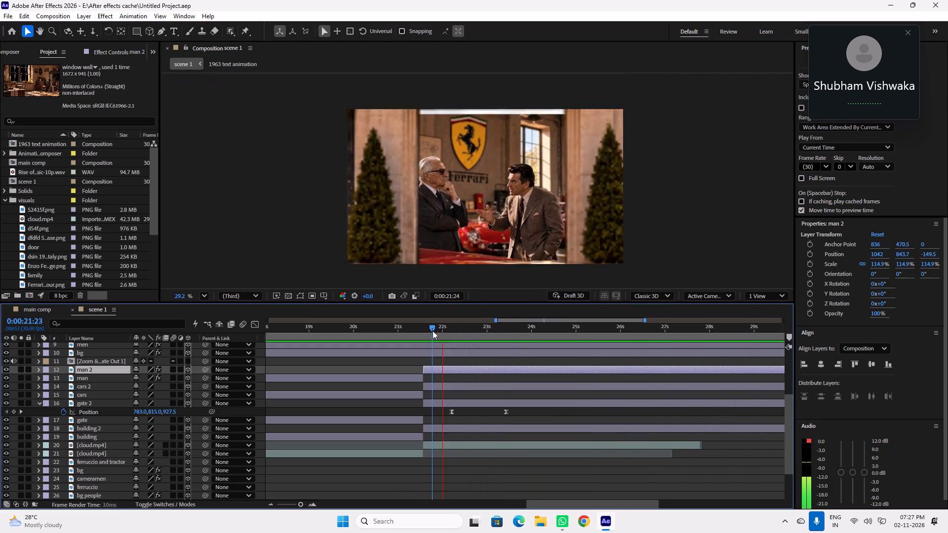
left_click_drag(435, 331, 429, 331)
key("space")
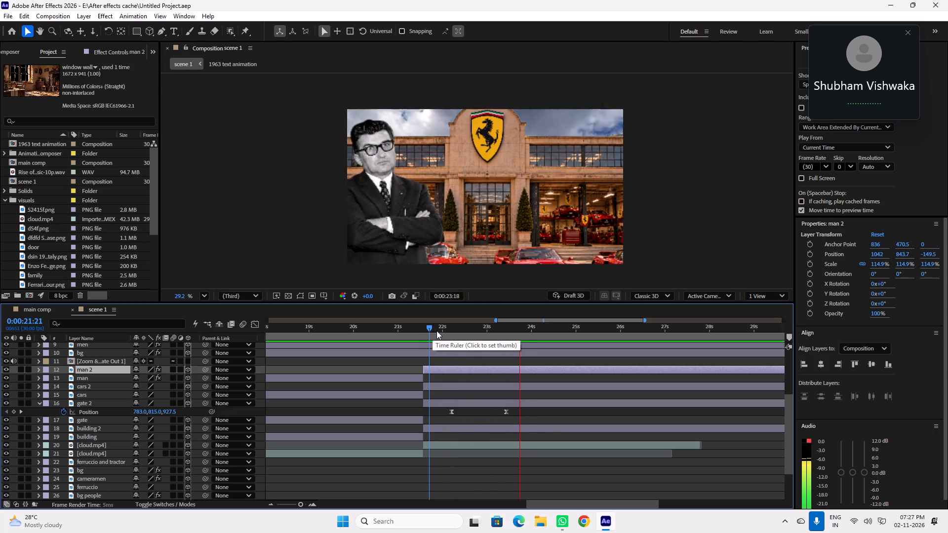
key("space")
key("space")
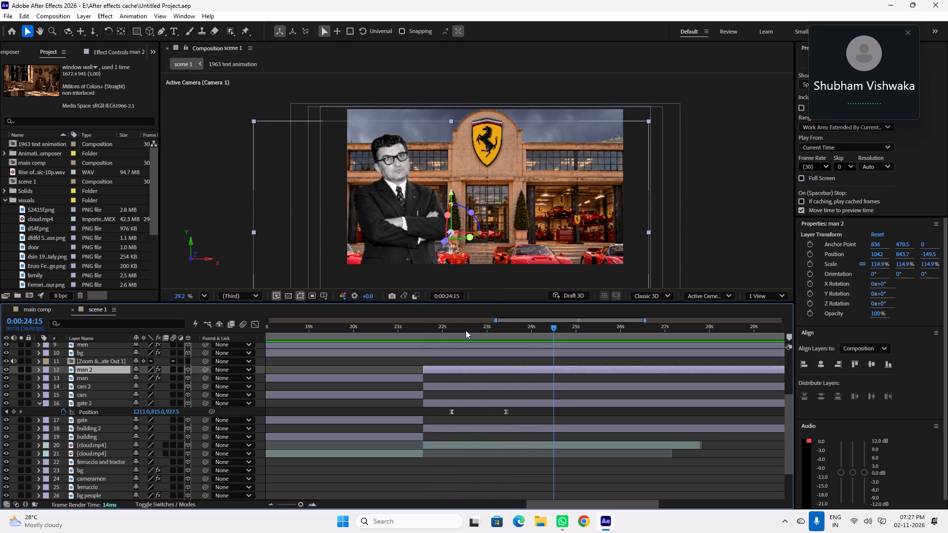
Move the top null's end Position keyframe earlier to 0:00:23:05 and play back the shortened pull-back.
left_click_drag(479, 330, 444, 332)
scroll(489, 365, "up", 4)
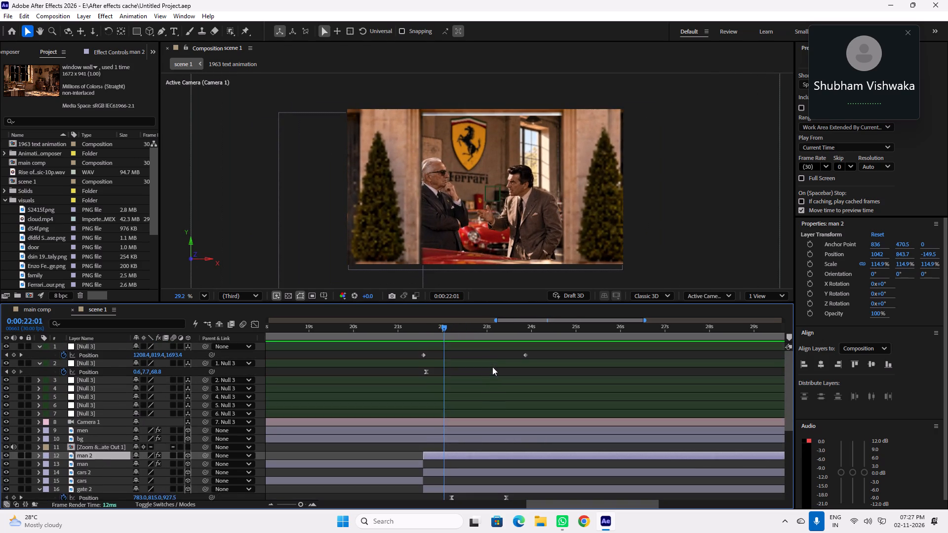
scroll(492, 367, "up", 3)
left_click_drag(524, 354, 492, 355)
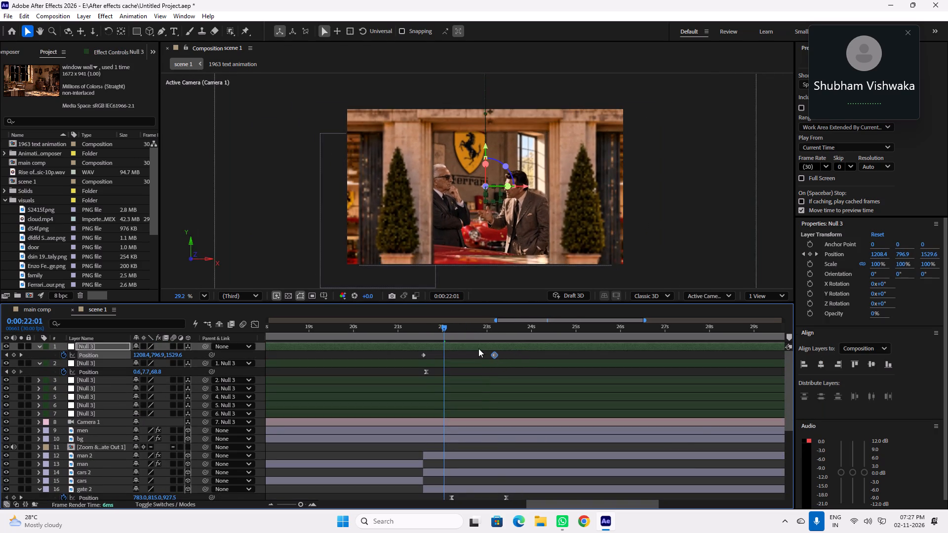
left_click_drag(436, 329, 431, 329)
key("space")
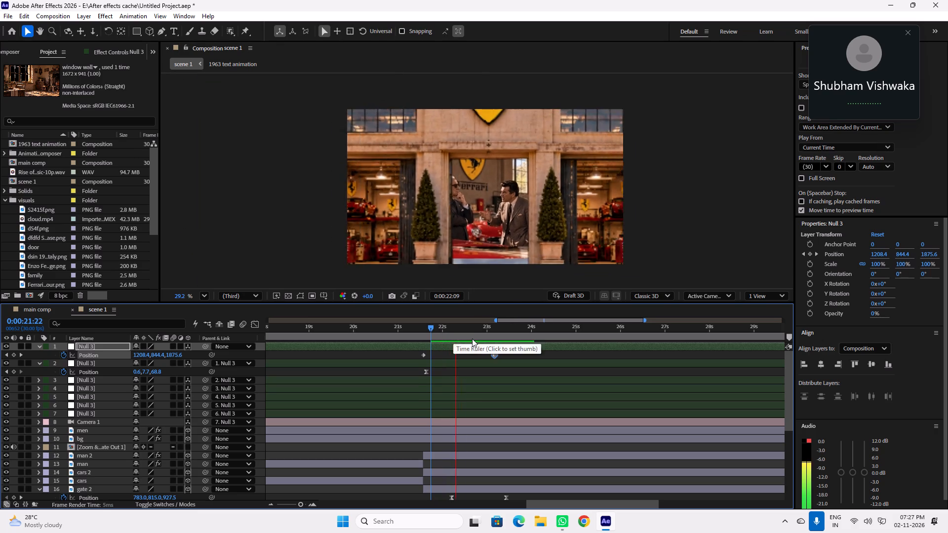
key("space")
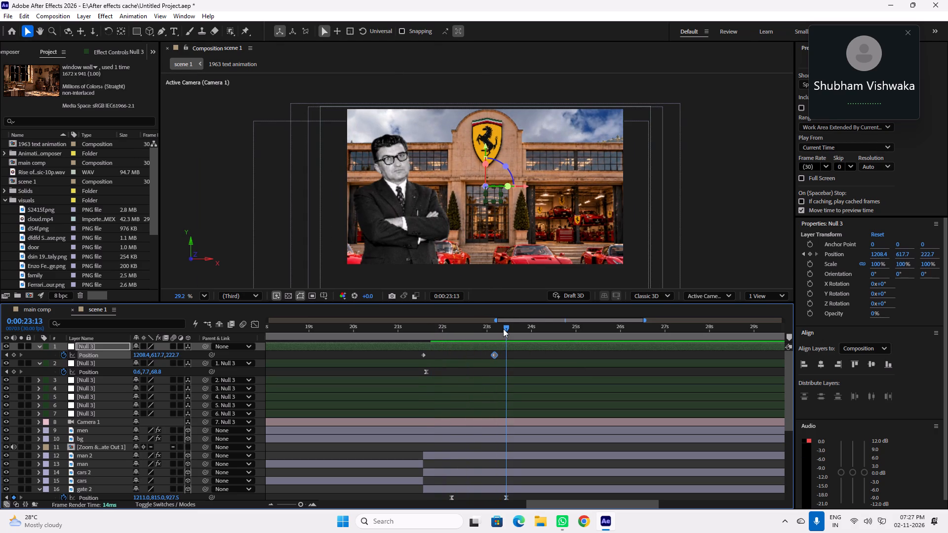
left_click_drag(503, 329, 496, 330)
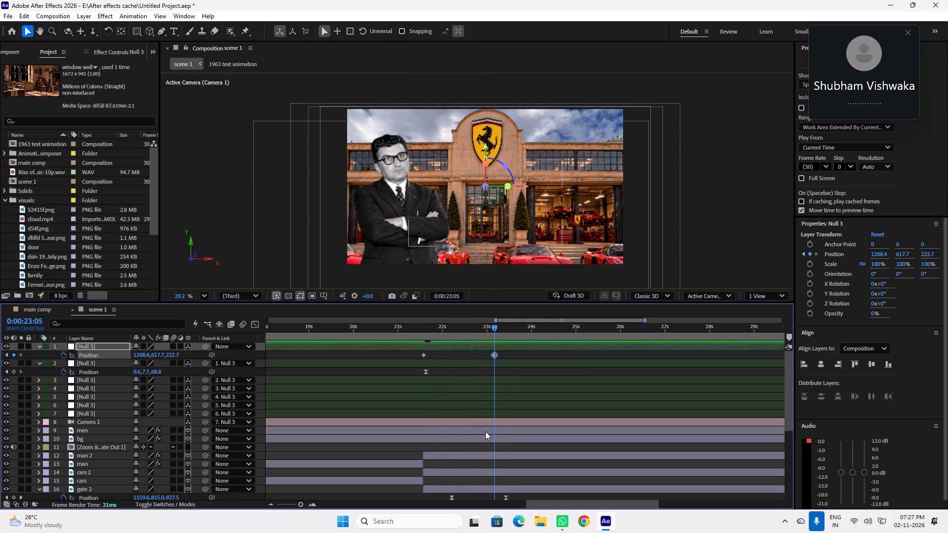
Move the man 2 layer along its X axis to an X Position of about 1072.8, with the playhead at 0:00:23:05.
left_click(485, 431)
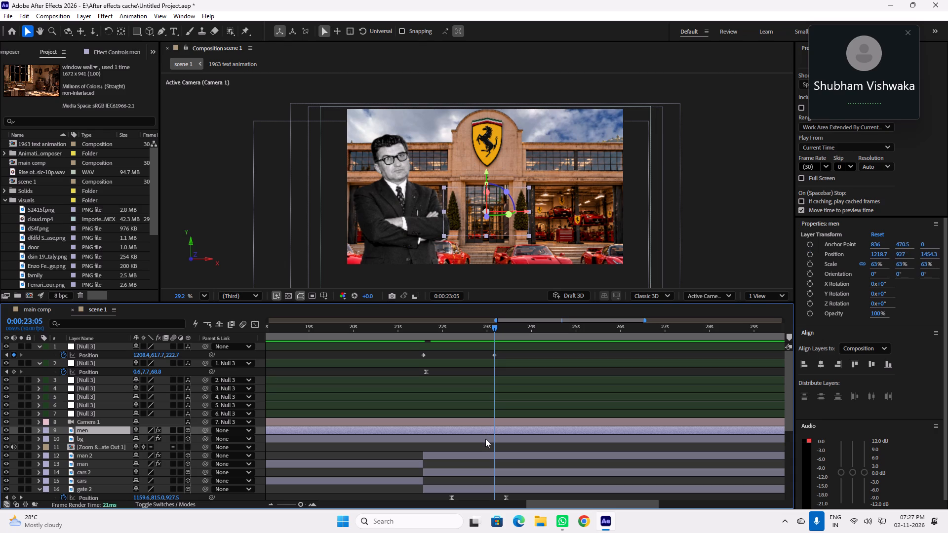
left_click(485, 439)
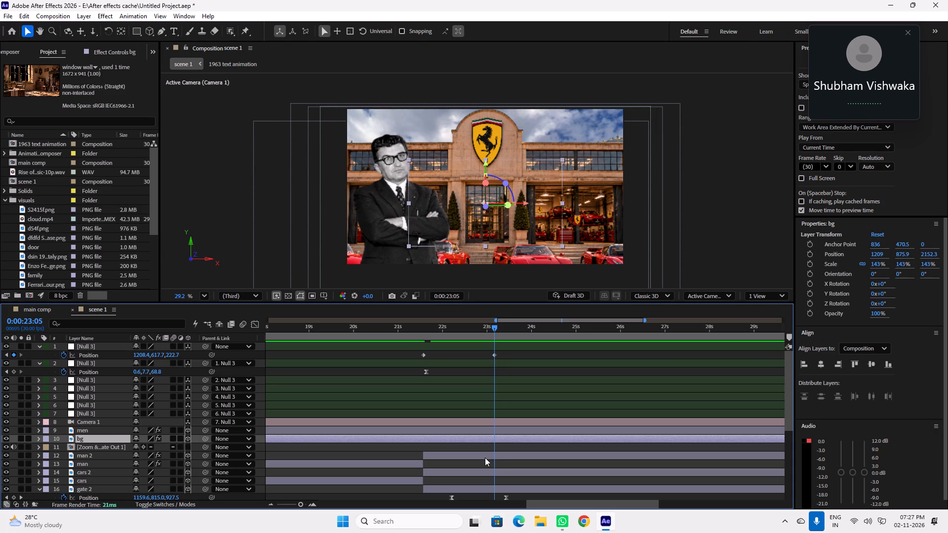
left_click(485, 457)
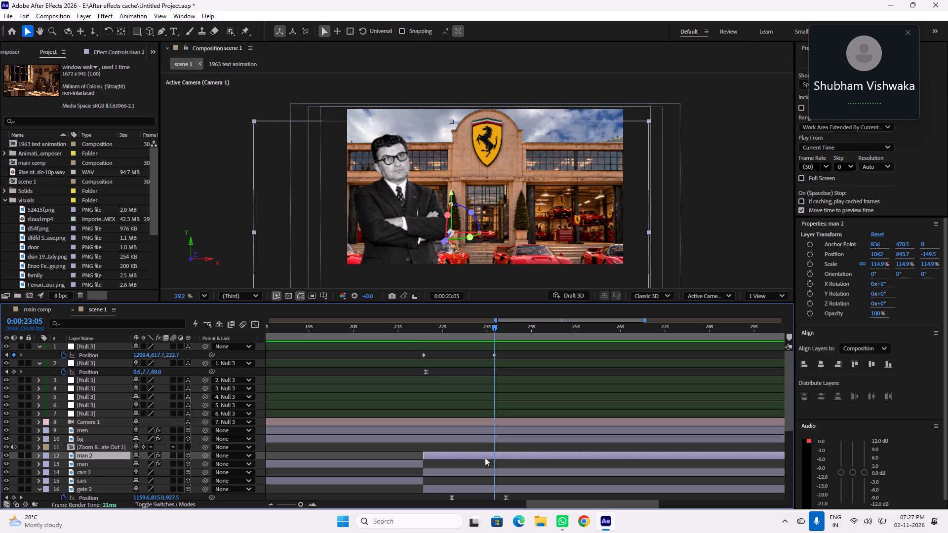
scroll(485, 457, "down", 3)
scroll(485, 457, "up", 9)
scroll(485, 457, "down", 2)
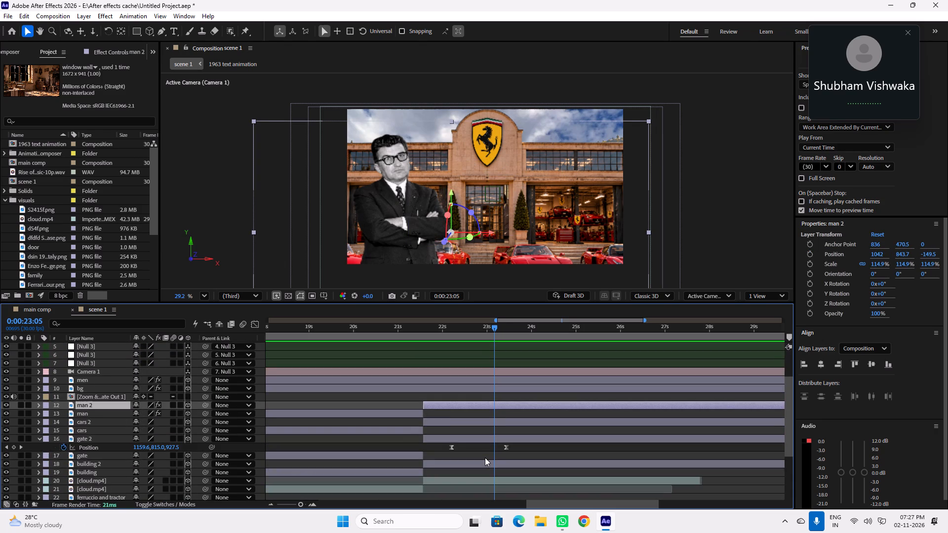
left_click(482, 424)
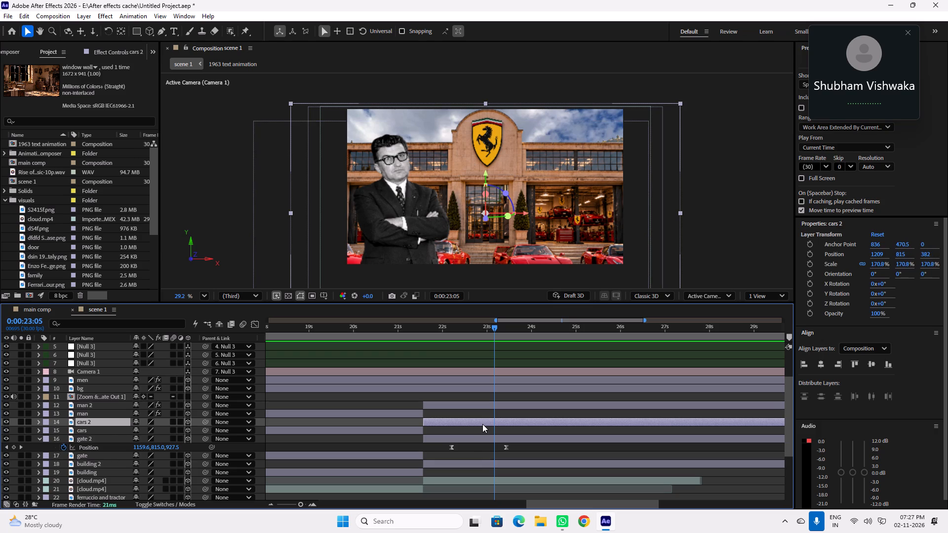
left_click(484, 404)
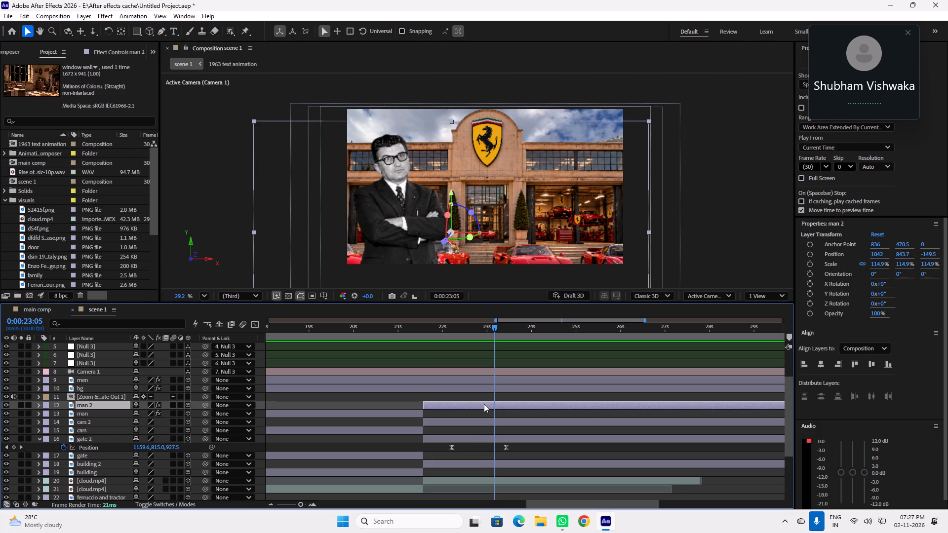
left_click_drag(491, 233, 516, 237)
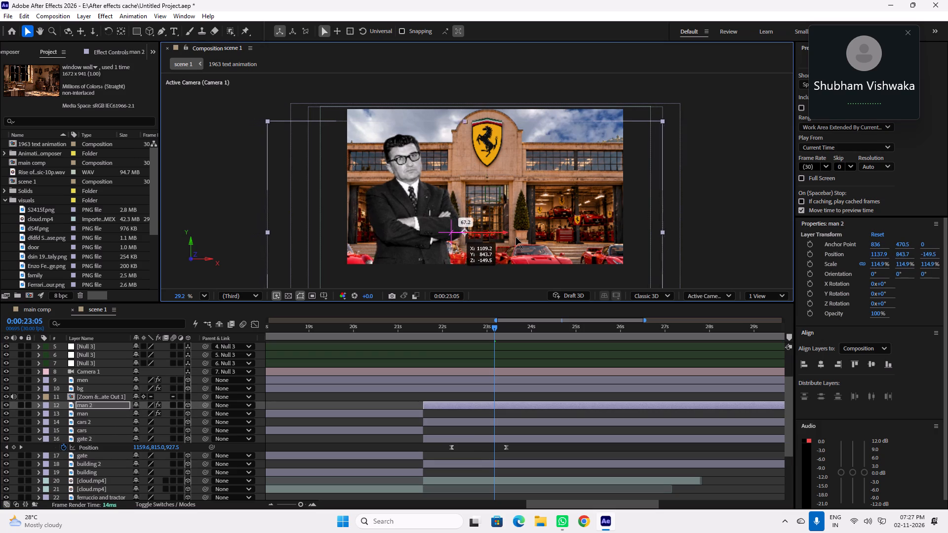
left_click_drag(516, 237, 499, 238)
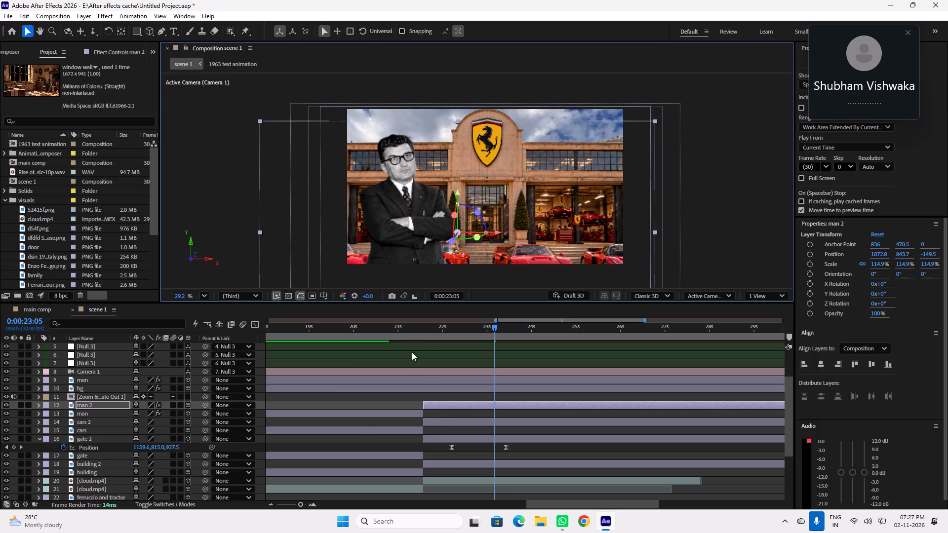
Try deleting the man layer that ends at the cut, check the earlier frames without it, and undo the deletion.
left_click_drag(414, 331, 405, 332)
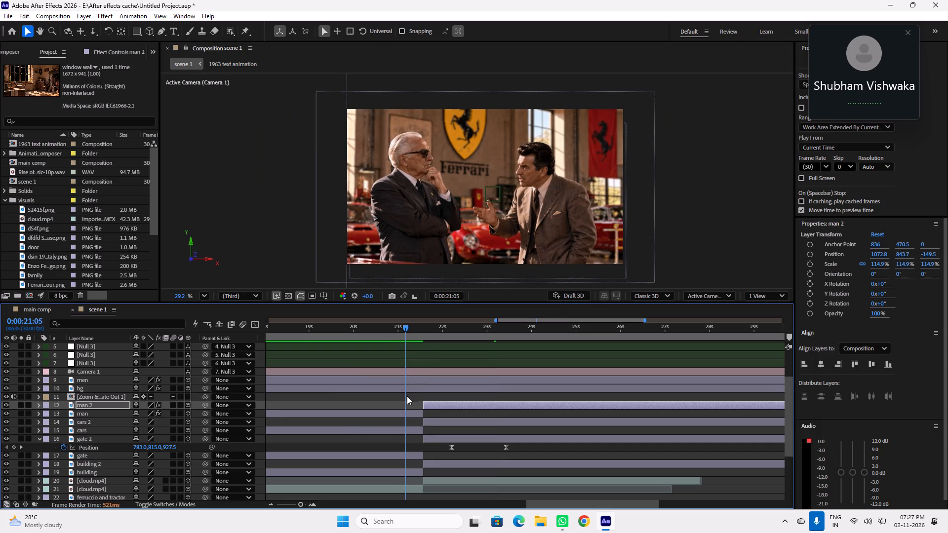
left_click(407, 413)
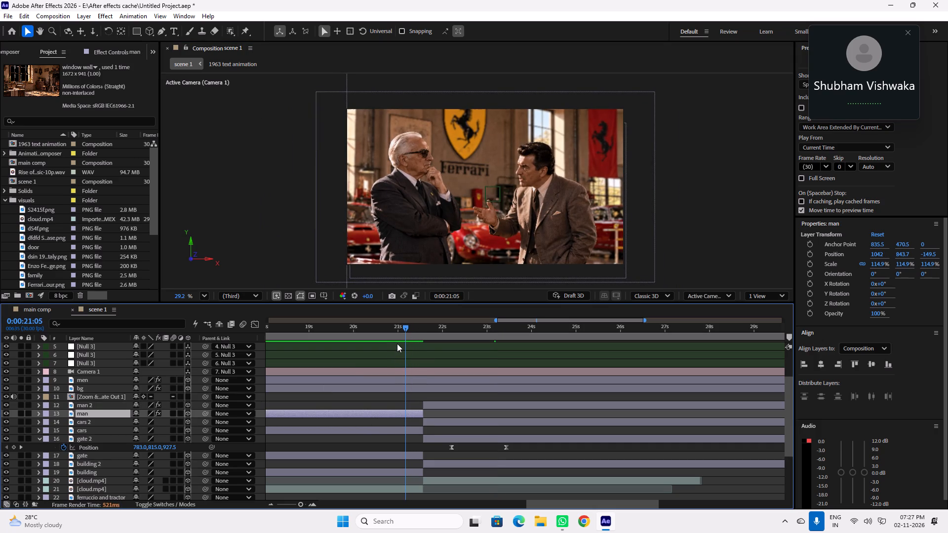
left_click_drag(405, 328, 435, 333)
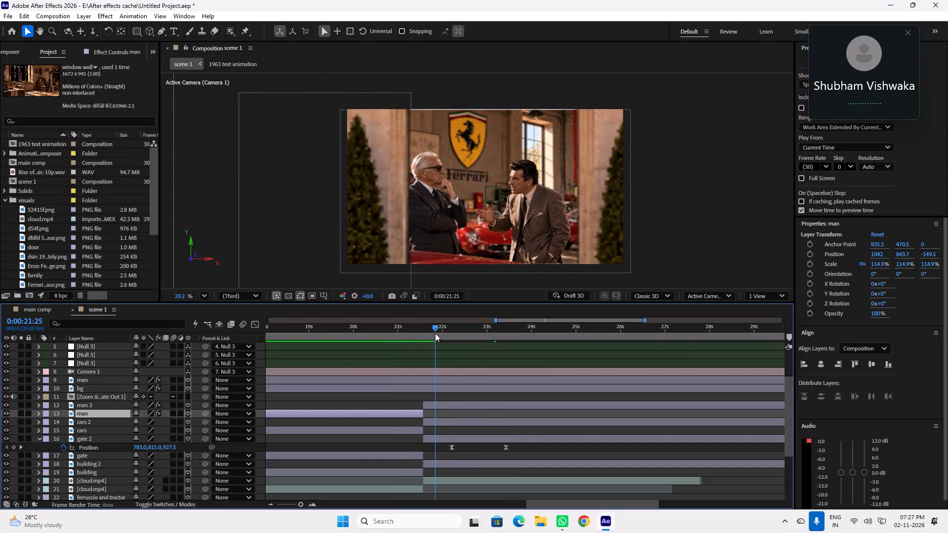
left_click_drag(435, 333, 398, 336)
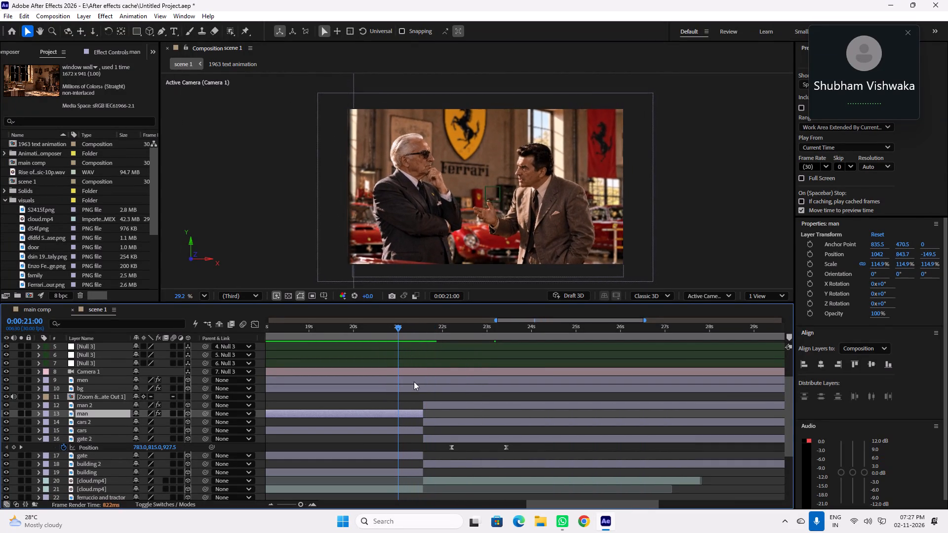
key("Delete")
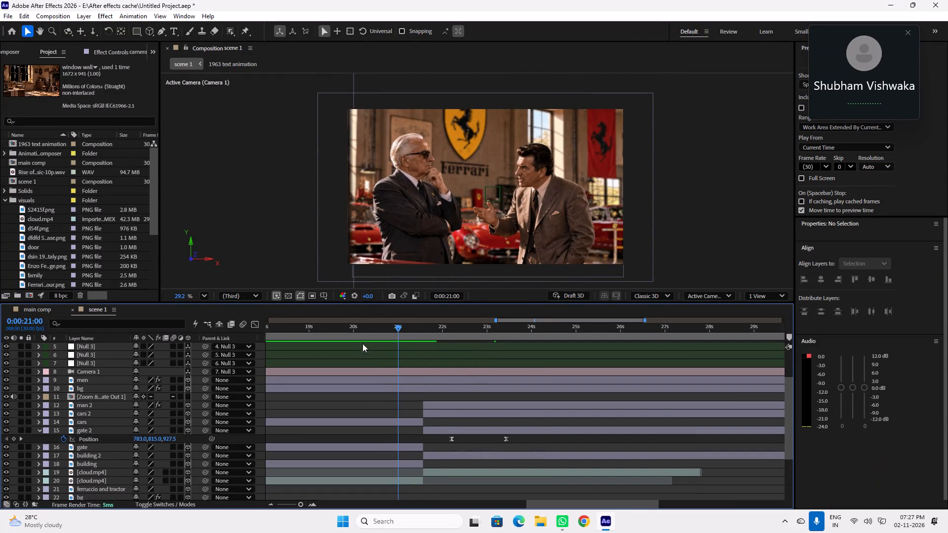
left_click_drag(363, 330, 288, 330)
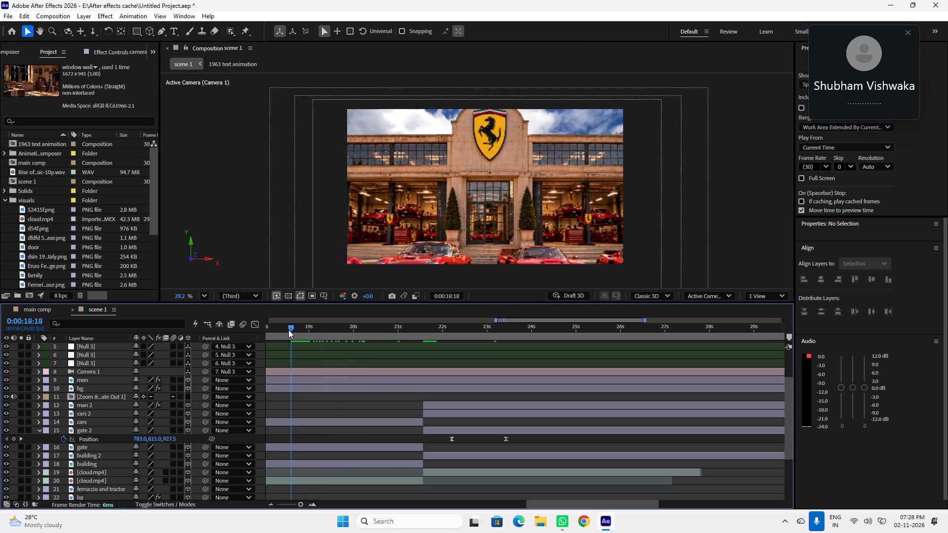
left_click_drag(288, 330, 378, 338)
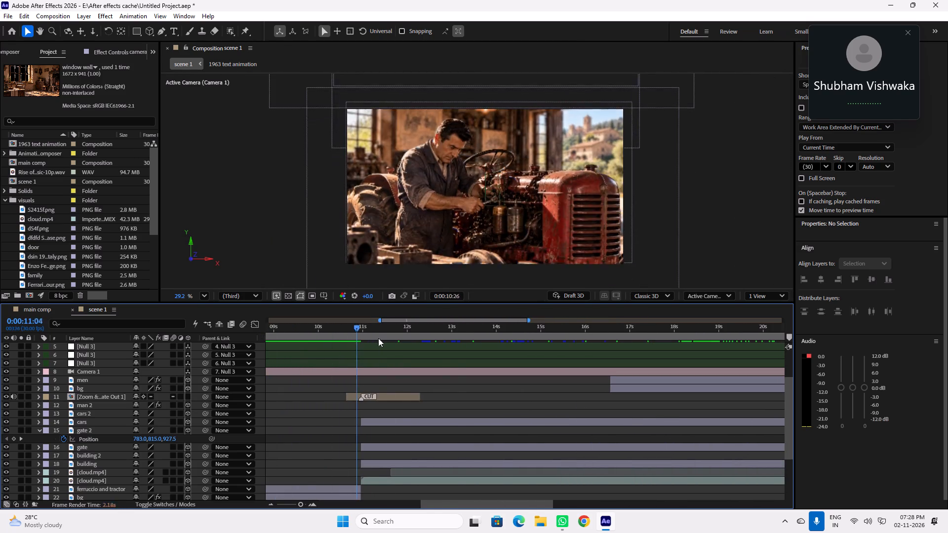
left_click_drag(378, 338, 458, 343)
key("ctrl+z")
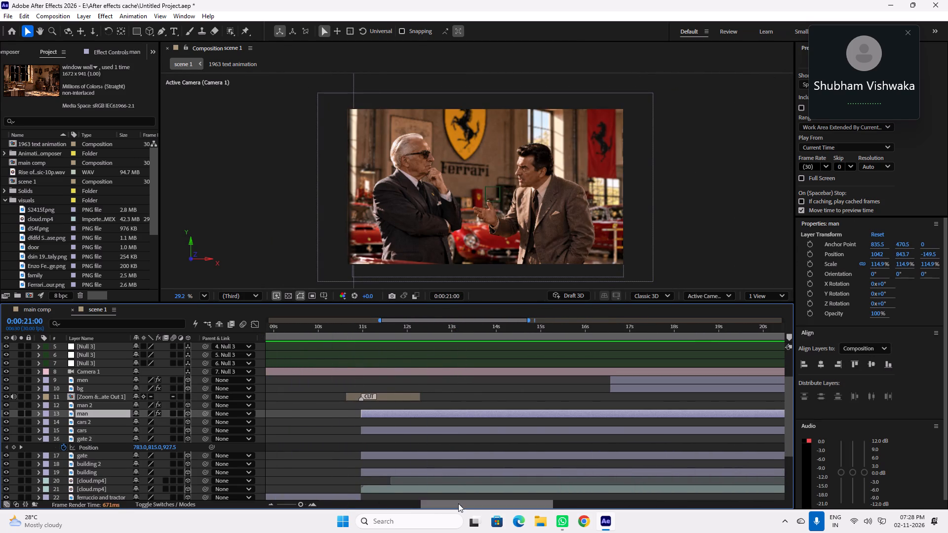
Scrub back and forth between about 0:00:21:00 and 0:00:22:27 to examine the cut and the pull-back through the doorway.
left_click_drag(459, 503, 464, 505)
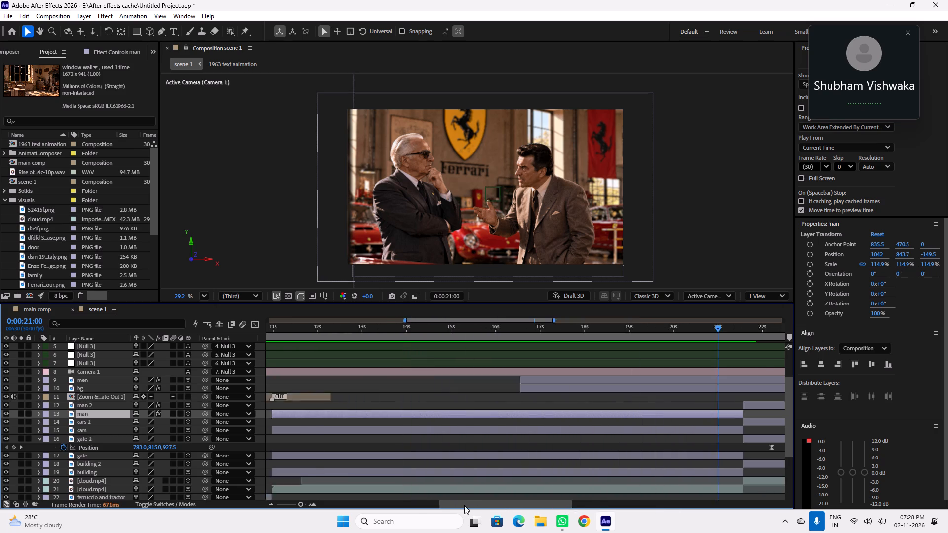
left_click_drag(464, 505, 468, 507)
scroll(540, 464, "down", 6)
scroll(545, 460, "up", 3)
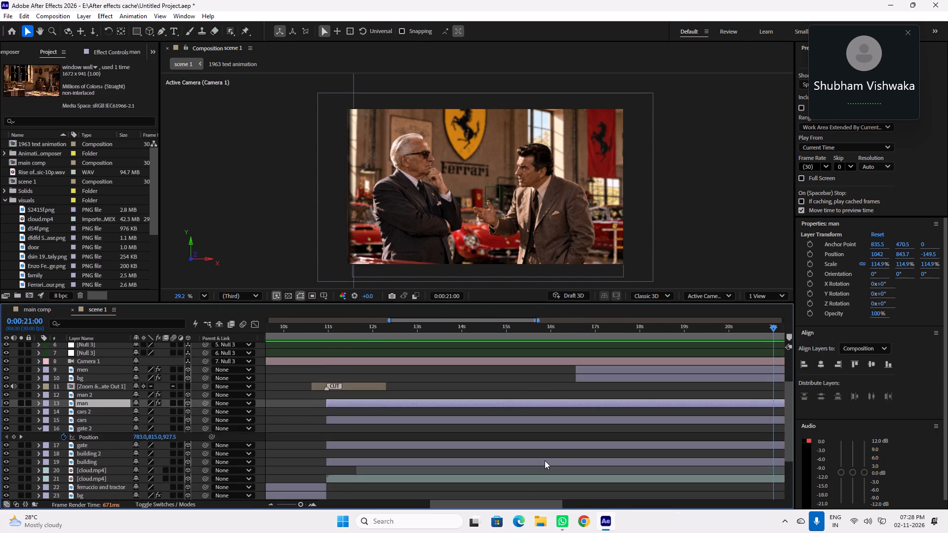
scroll(545, 460, "down", 1)
left_click_drag(523, 507, 551, 505)
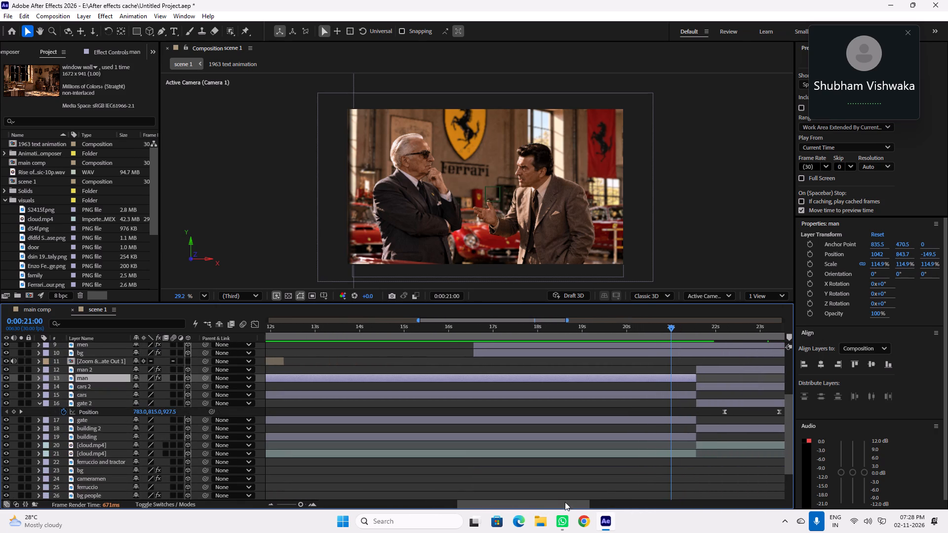
left_click_drag(549, 507, 601, 508)
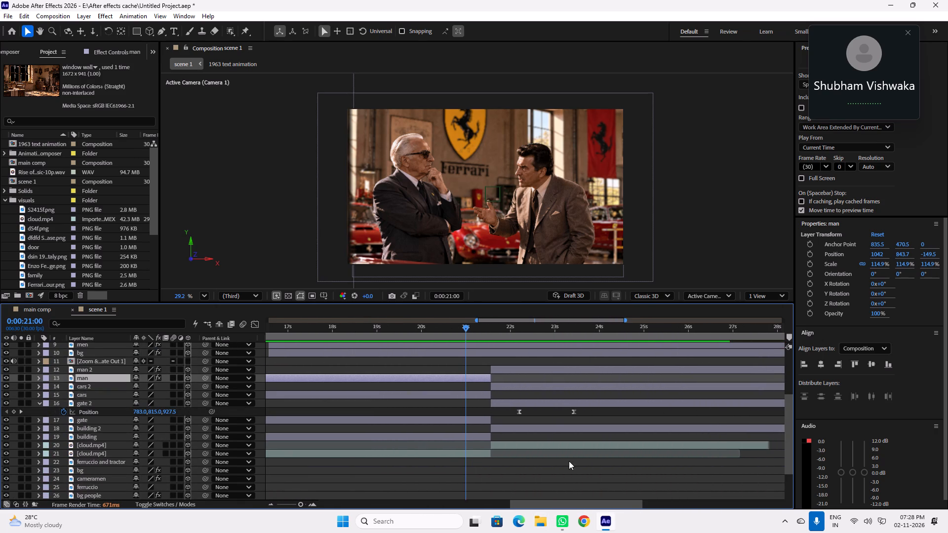
scroll(534, 447, "up", 2)
left_click_drag(463, 327, 466, 328)
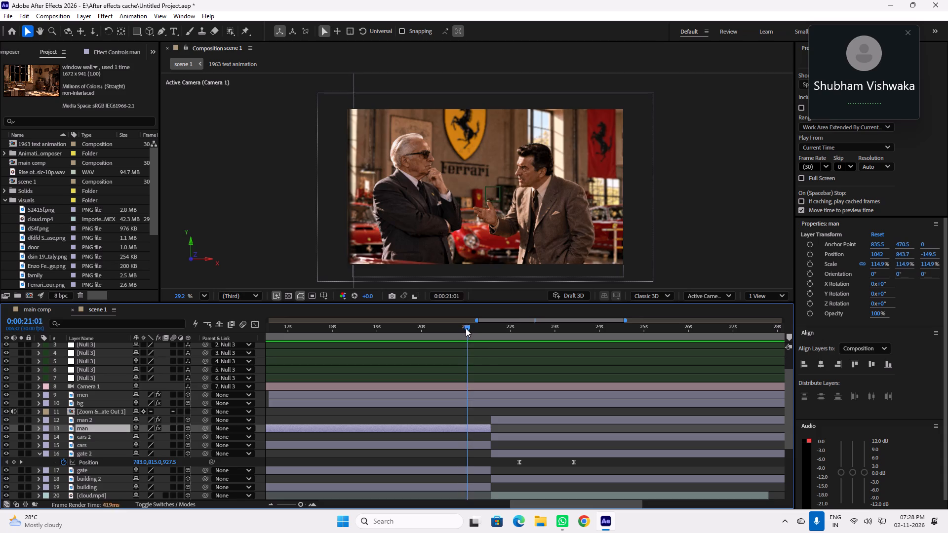
left_click_drag(466, 328, 491, 334)
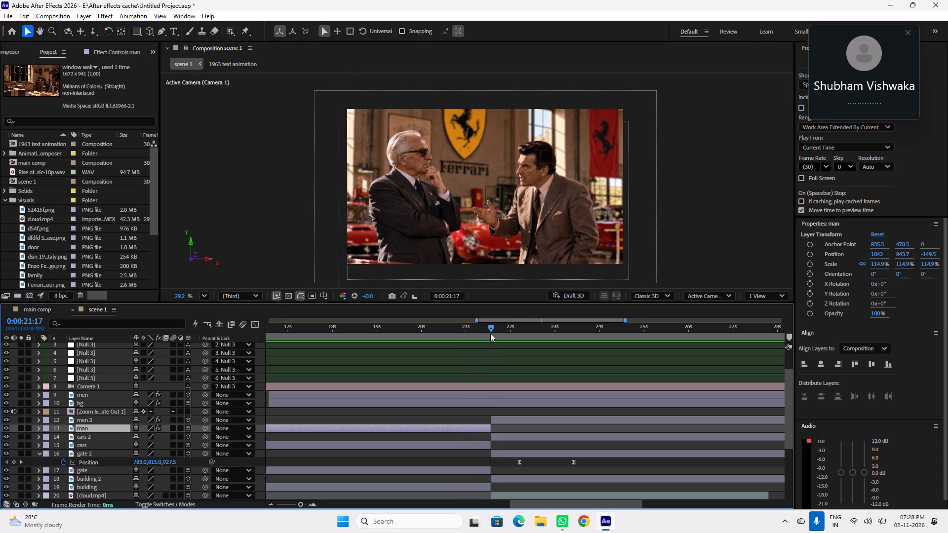
left_click_drag(491, 331, 550, 335)
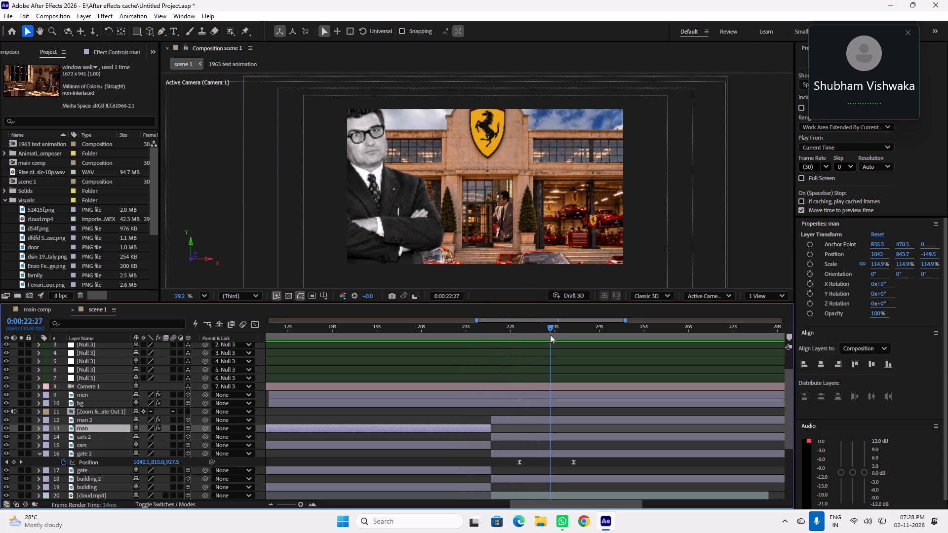
left_click_drag(550, 335, 498, 335)
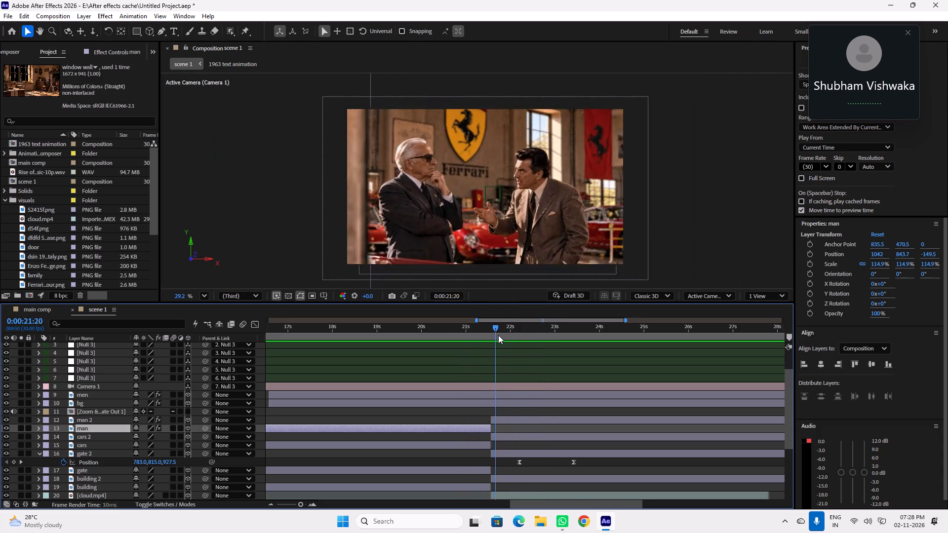
left_click_drag(498, 335, 532, 338)
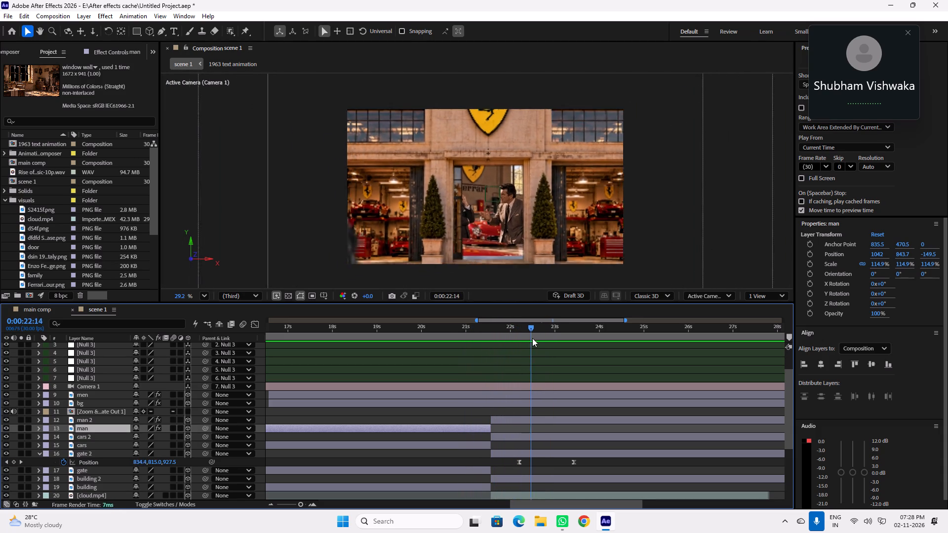
left_click_drag(532, 338, 544, 339)
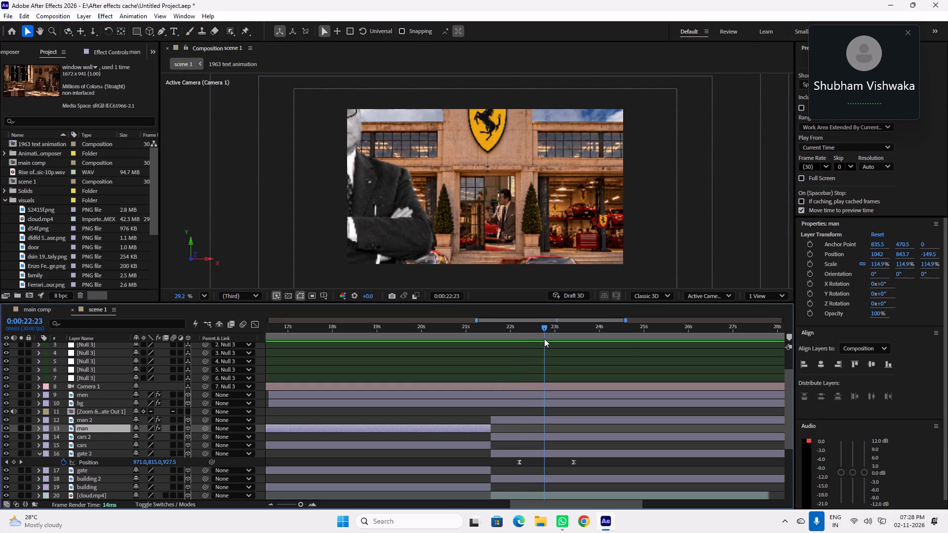
Undo the man 2 layer's X move and check its placement between about 0:00:21:28 and 0:00:23:09.
key("ctrl+z")
left_click_drag(541, 330, 523, 330)
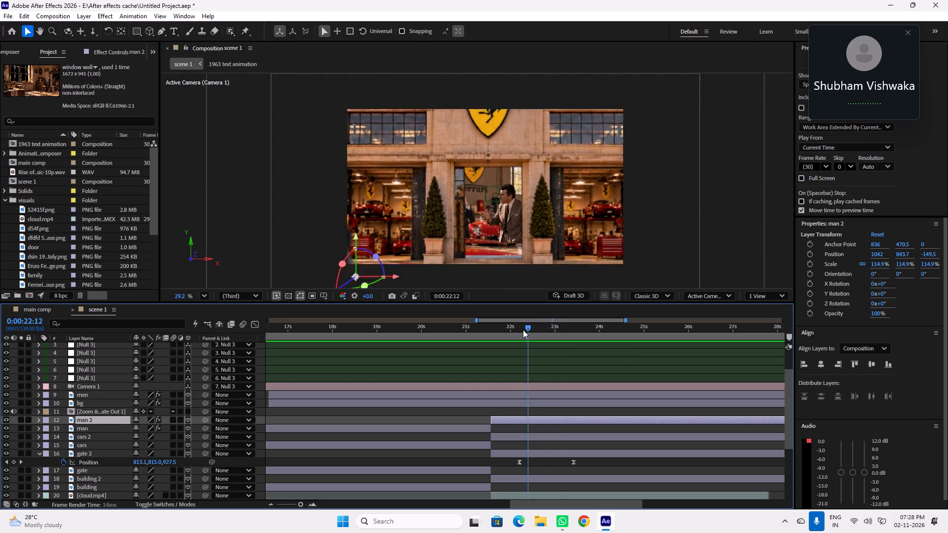
left_click_drag(523, 330, 510, 330)
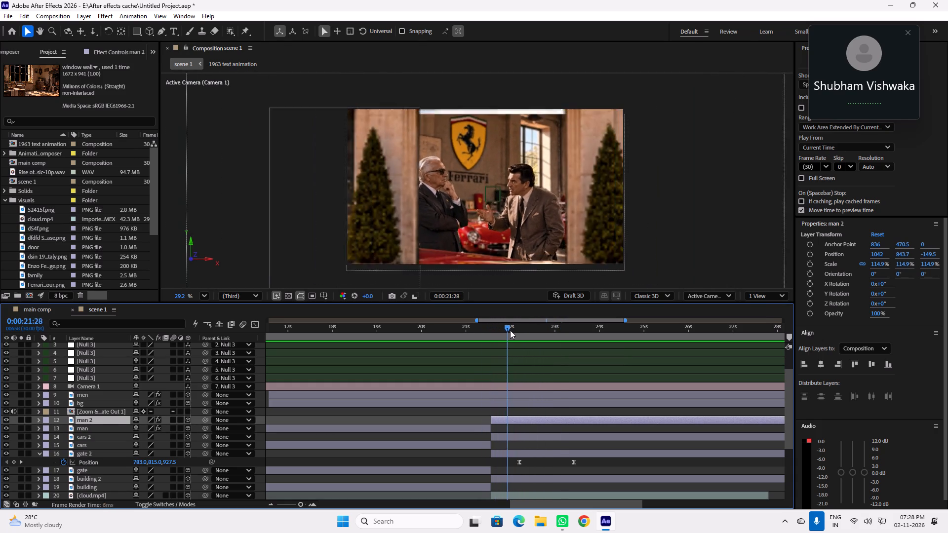
left_click_drag(510, 330, 550, 334)
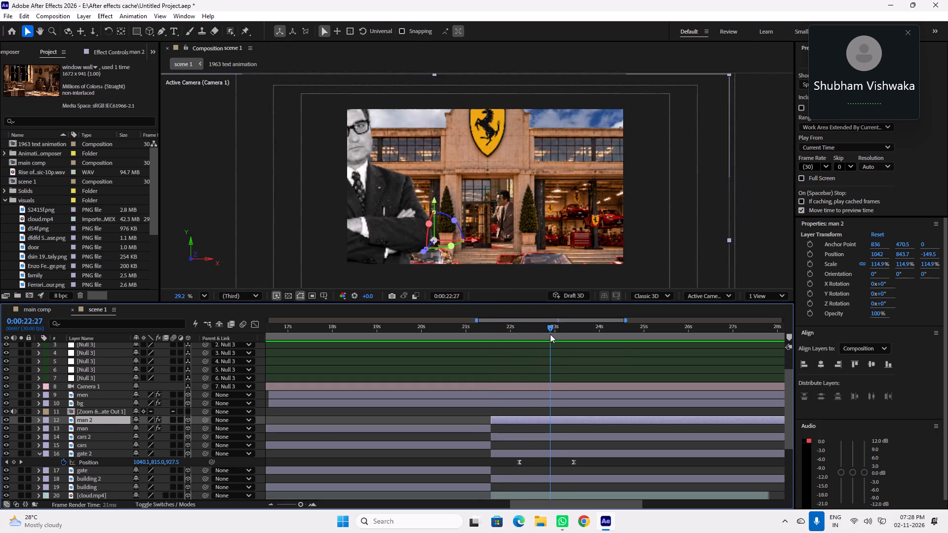
left_click_drag(550, 334, 570, 335)
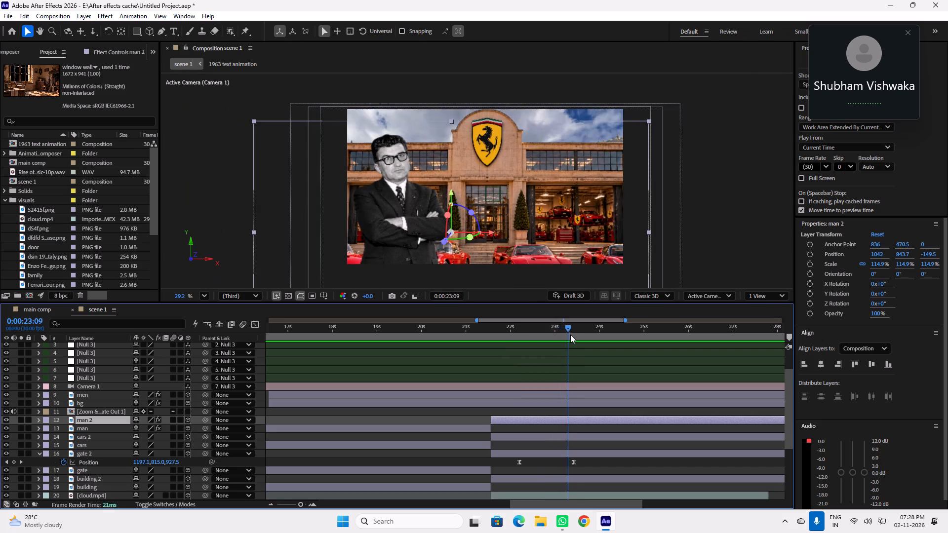
left_click_drag(570, 335, 545, 335)
Undo the retiming of the null's end Position keyframe and check the pull-back from 0:00:22:01 to about 0:00:22:20.
key("ctrl+z")
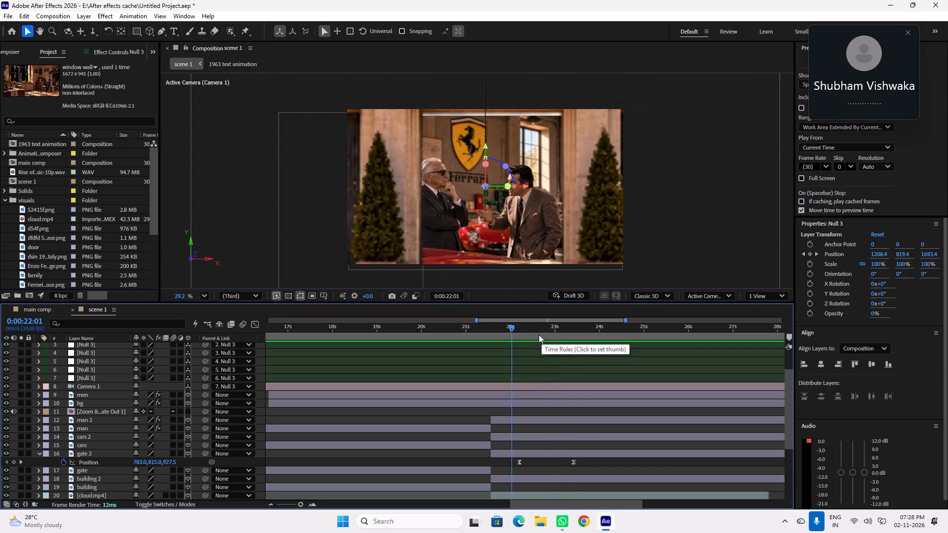
left_click_drag(512, 328, 543, 330)
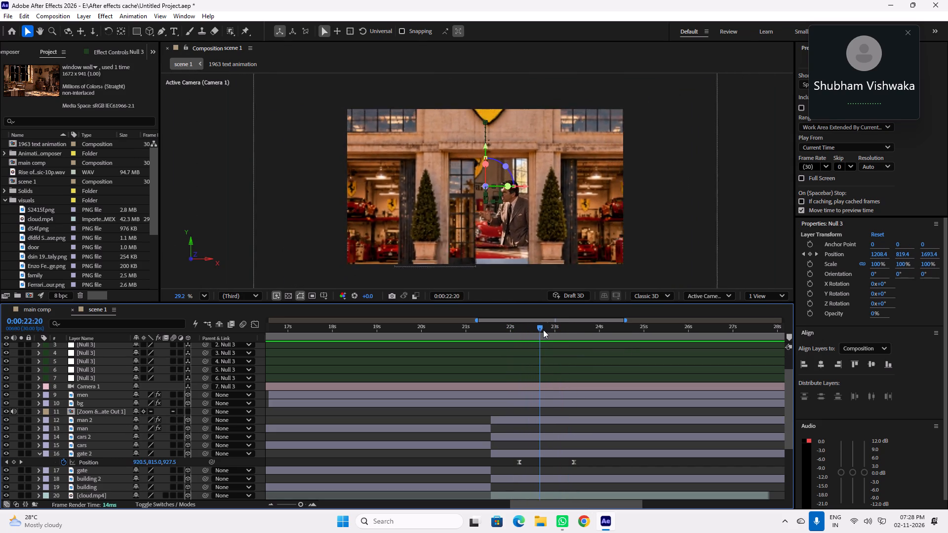
left_click_drag(543, 330, 561, 330)
Undo one more earlier edit and check the start of the pull-back between about 0:00:21:20 and 0:00:22:08.
key("ctrl+z")
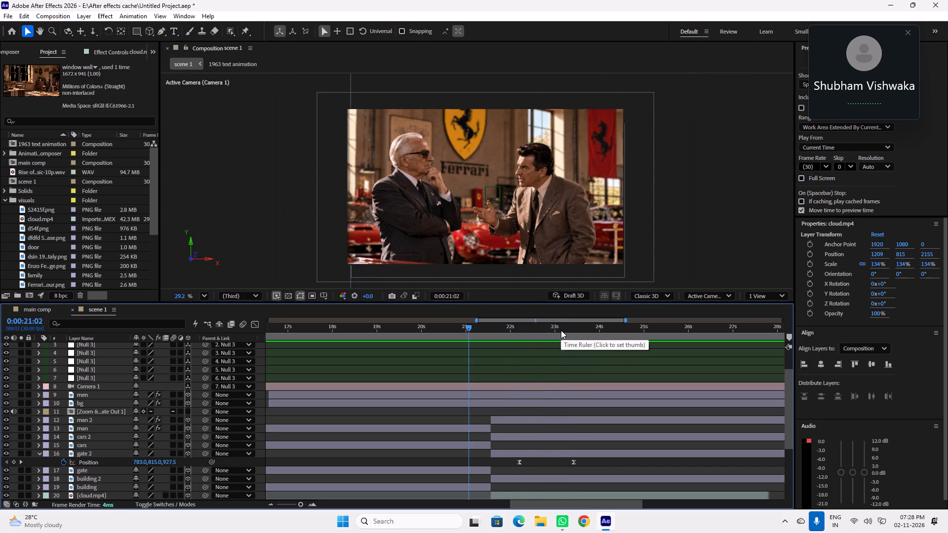
left_click_drag(488, 325, 526, 334)
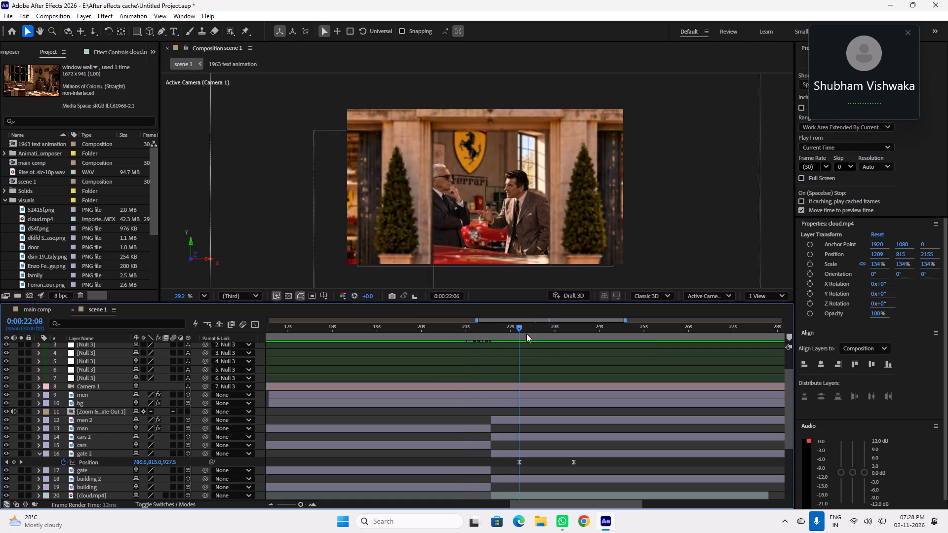
left_click_drag(526, 334, 473, 335)
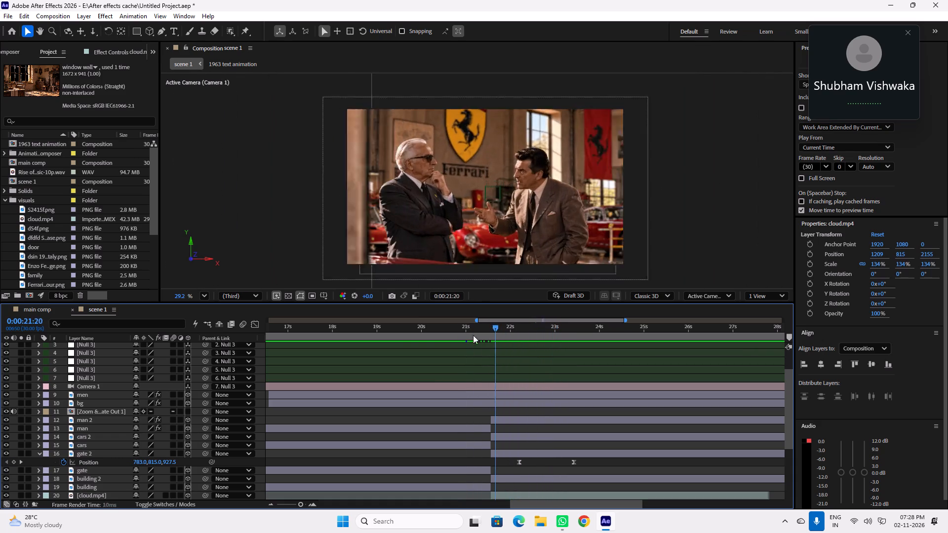
Scrub between about 0:00:19:08 and 0:00:21:26 to compare the push-in through the doorway with the start of the pull-back.
left_click_drag(473, 335, 417, 335)
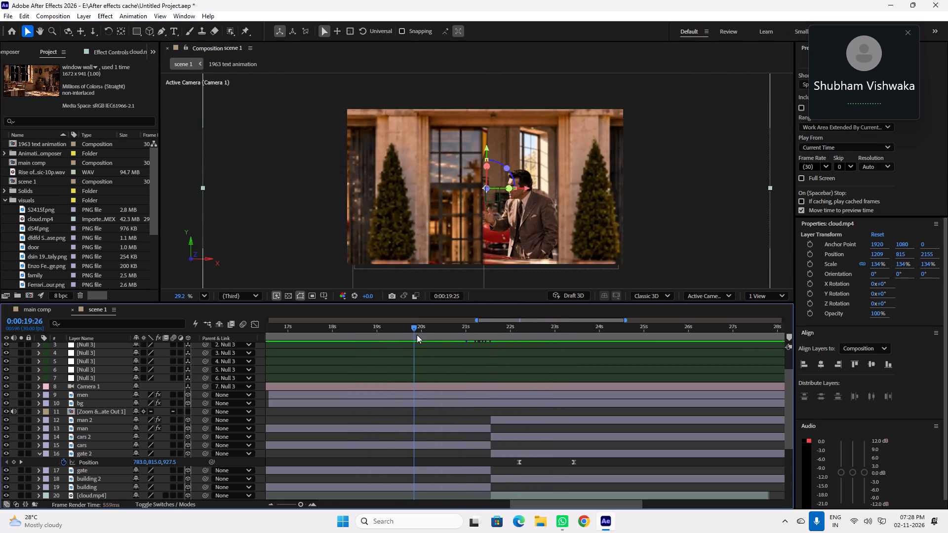
left_click_drag(417, 335, 423, 336)
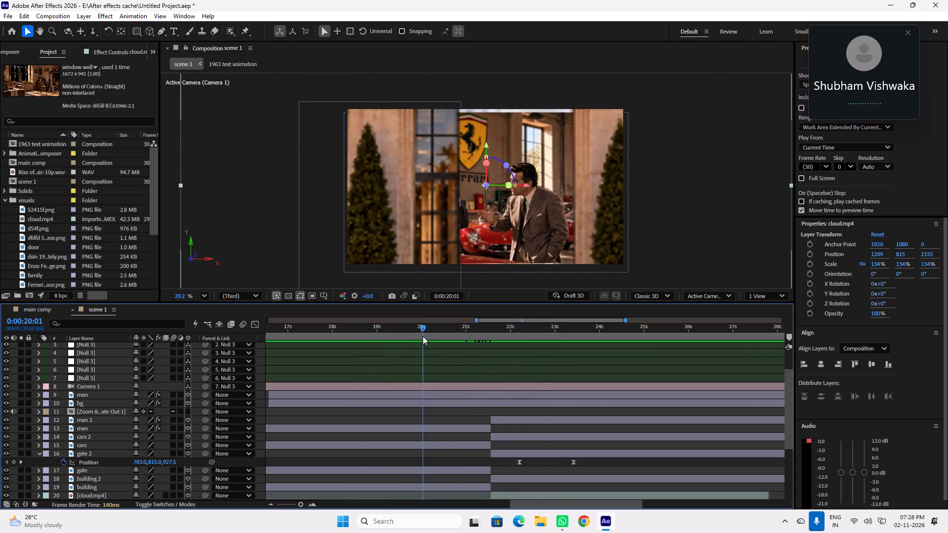
left_click_drag(423, 336, 507, 340)
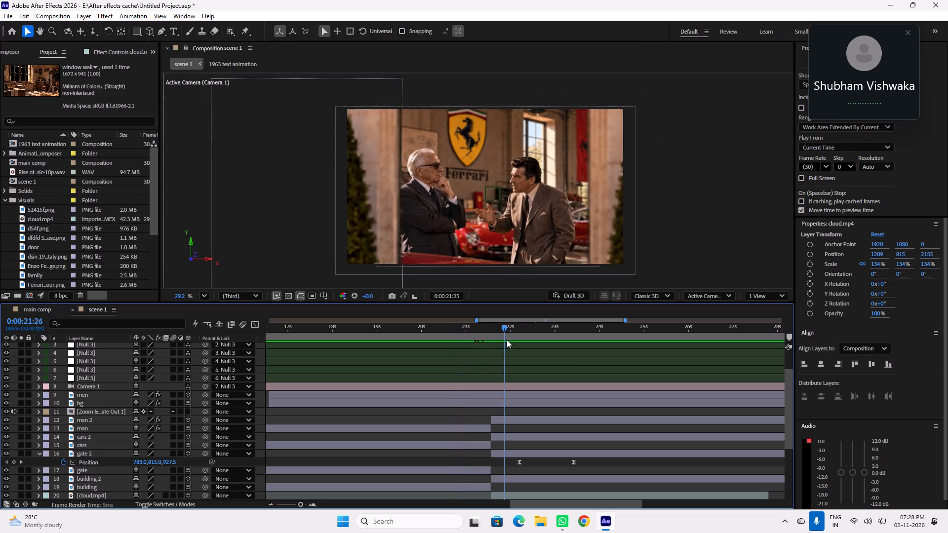
left_click_drag(507, 340, 482, 340)
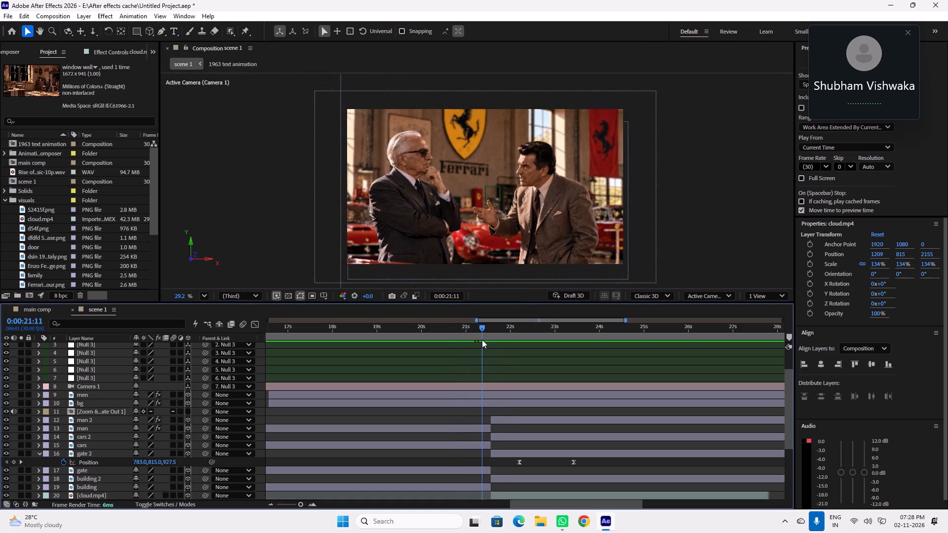
left_click_drag(482, 340, 416, 341)
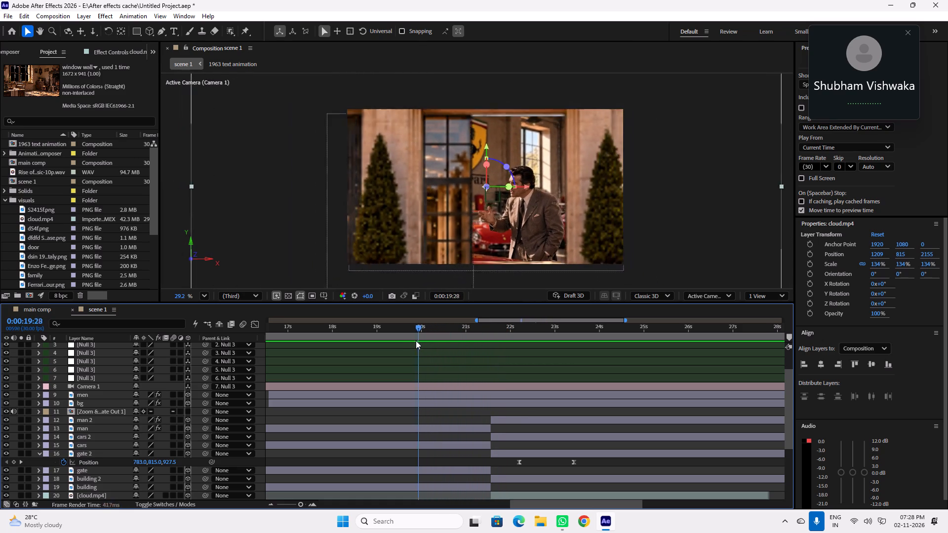
left_click_drag(416, 341, 388, 348)
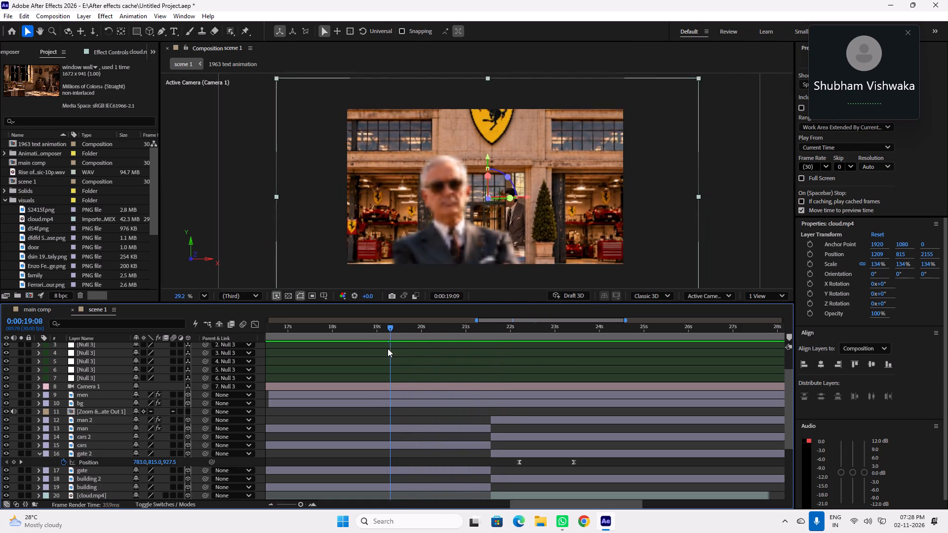
left_click_drag(388, 348, 435, 353)
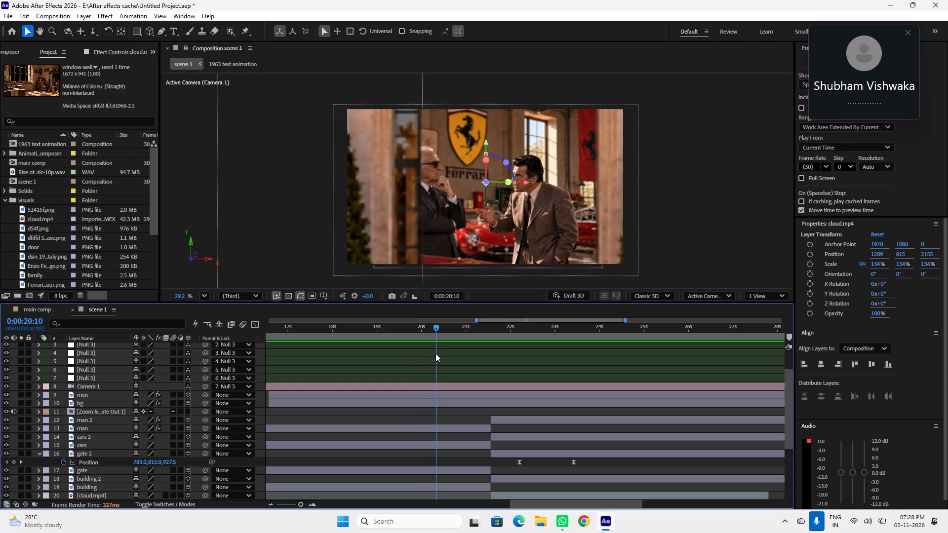
left_click_drag(435, 353, 401, 353)
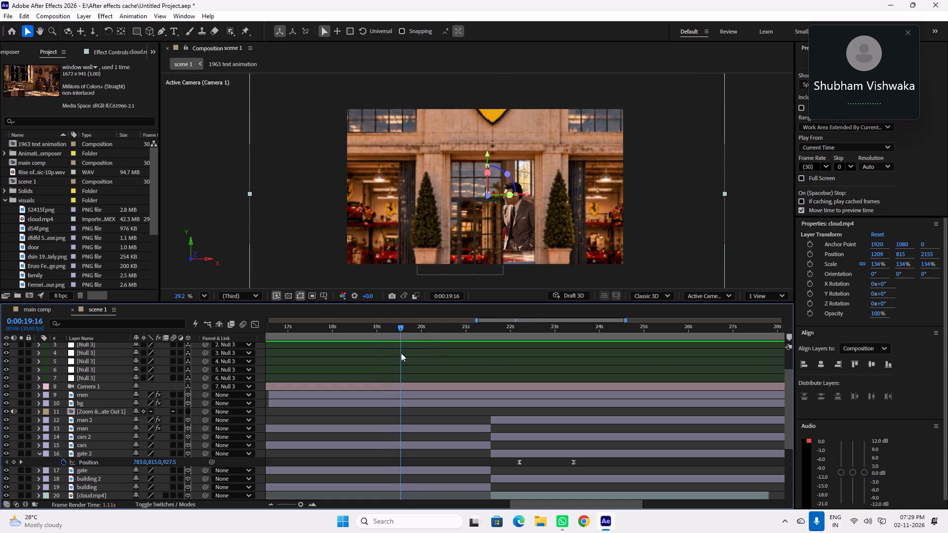
left_click_drag(401, 353, 427, 354)
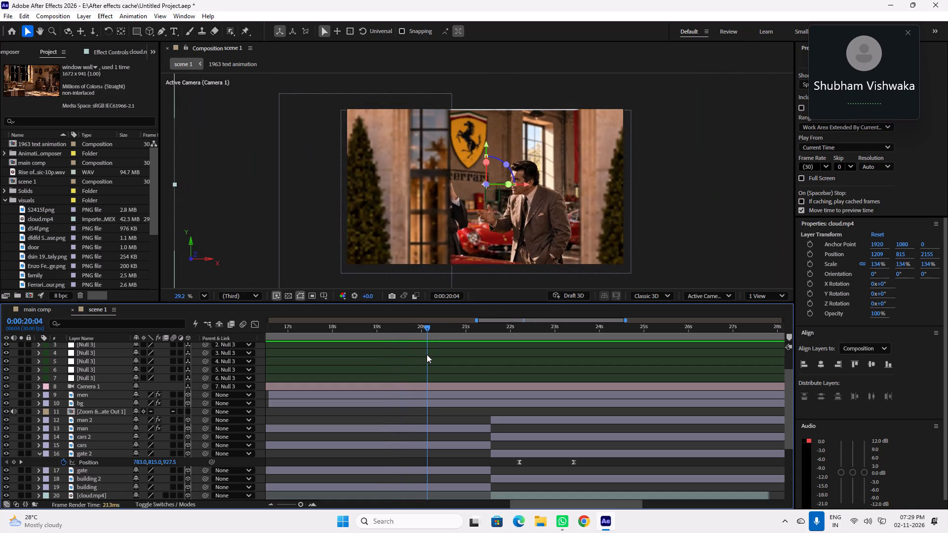
left_click_drag(427, 354, 412, 354)
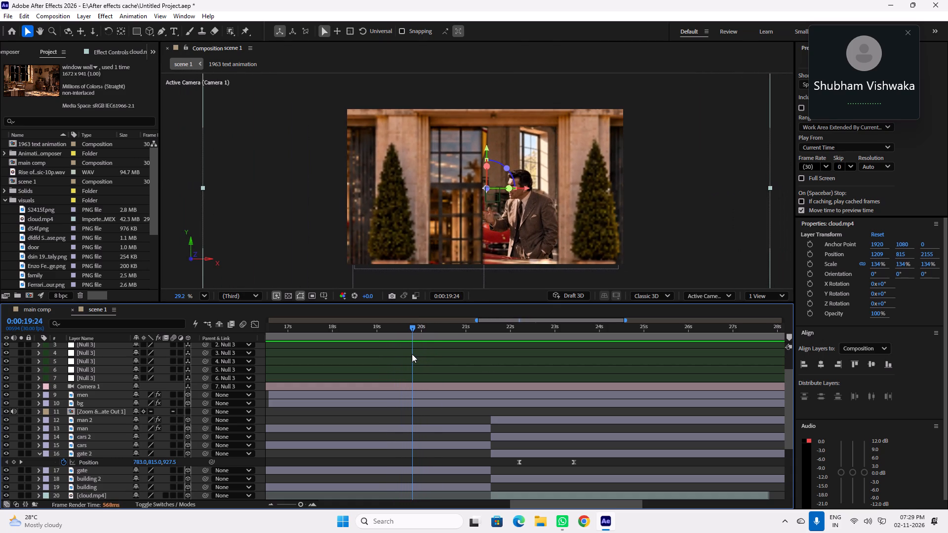
left_click_drag(412, 354, 465, 355)
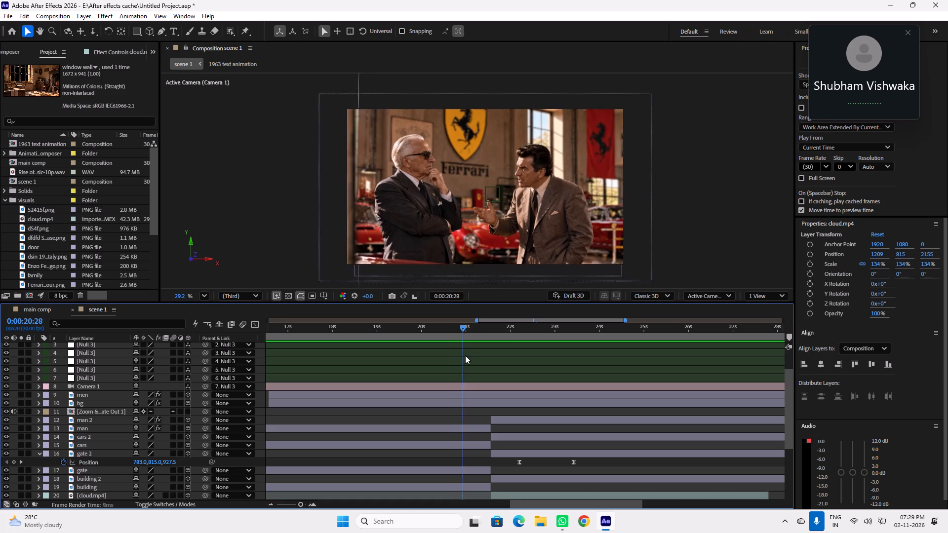
left_click_drag(465, 355, 503, 360)
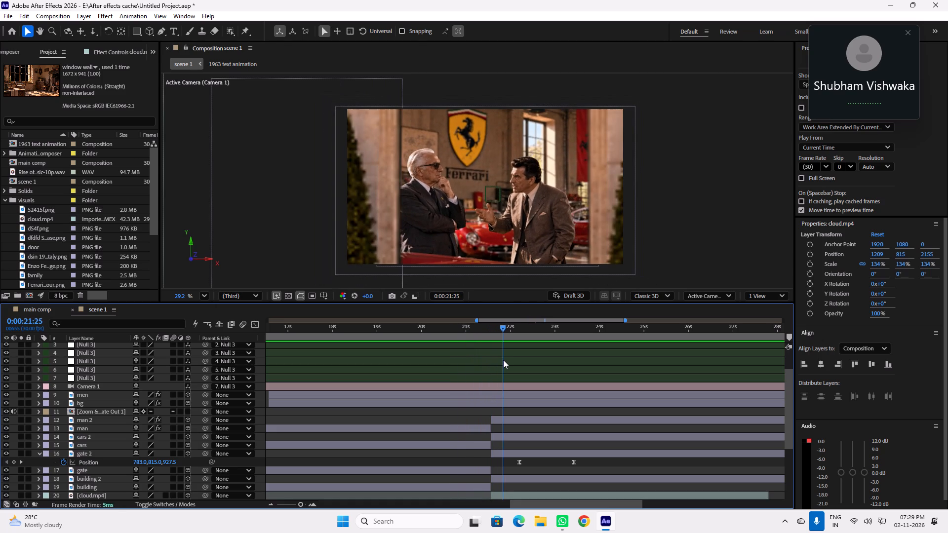
left_click_drag(503, 360, 490, 361)
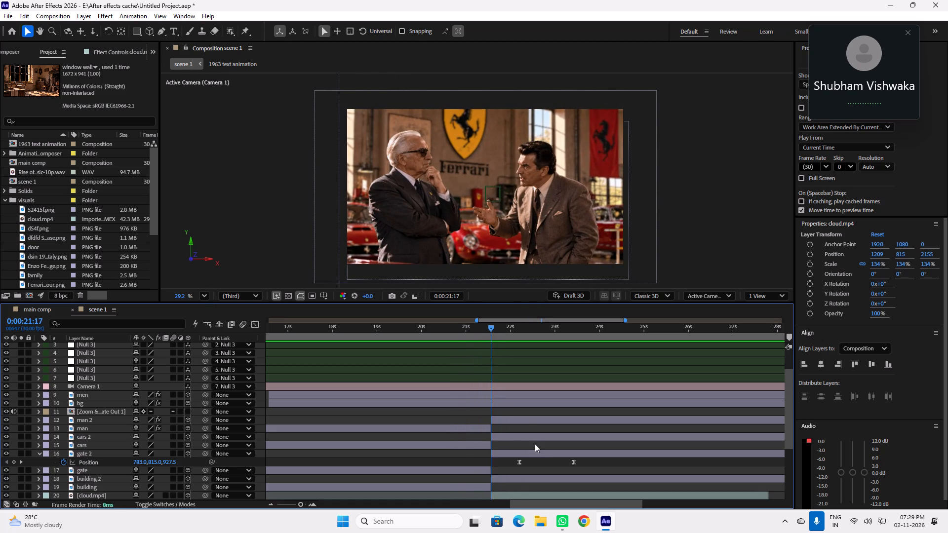
left_click_drag(481, 325, 472, 328)
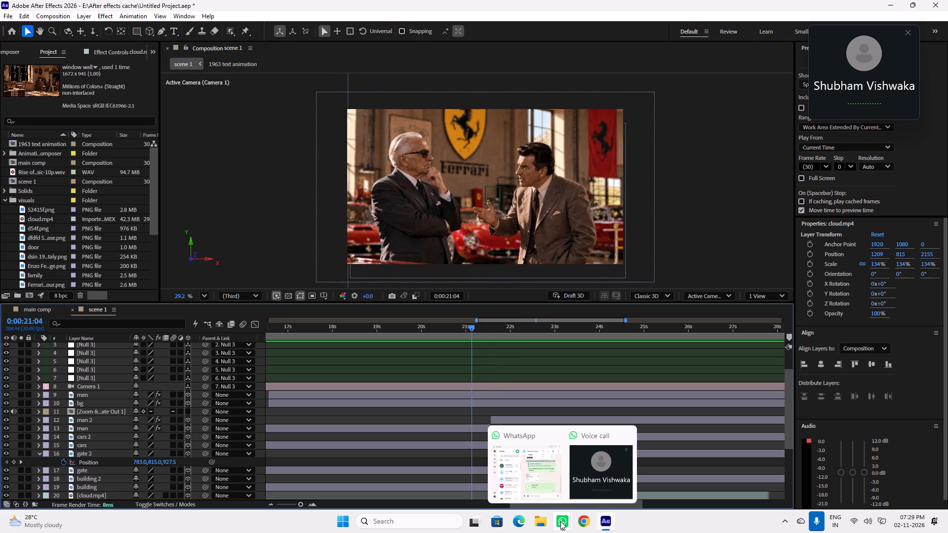
left_click_drag(468, 329, 465, 329)
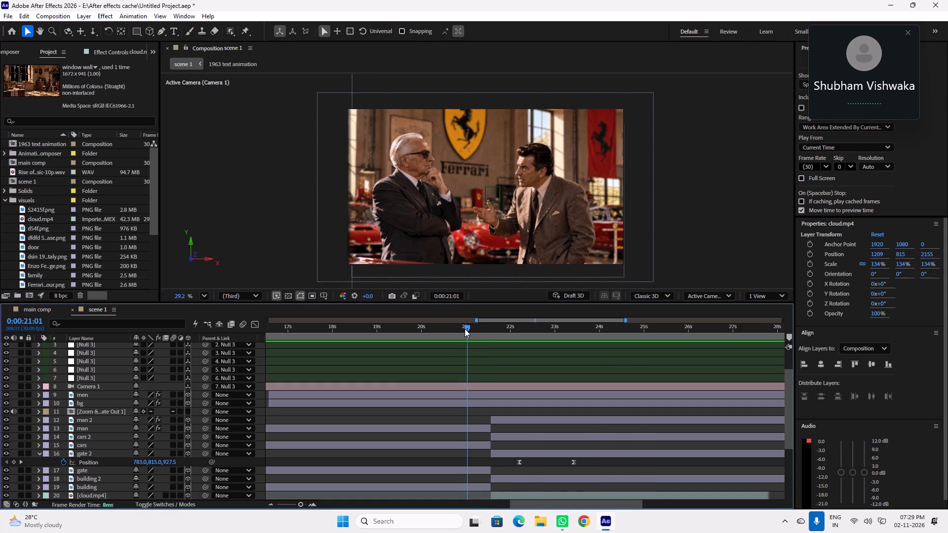
left_click_drag(465, 329, 458, 329)
left_click_drag(454, 329, 447, 329)
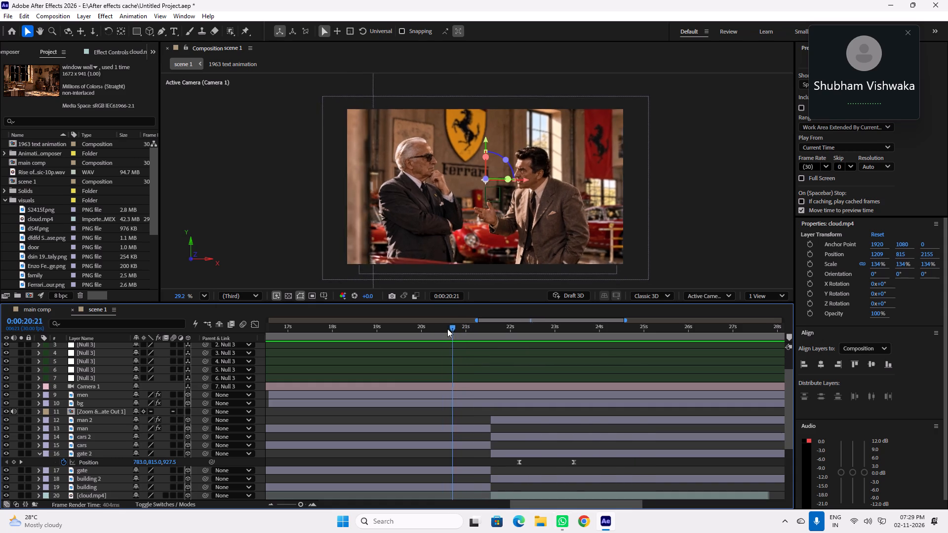
Scrub from about 0:00:19:14 to 0:00:21:20 to examine the camera's push-in through the doorway to the two men.
left_click_drag(447, 329, 397, 333)
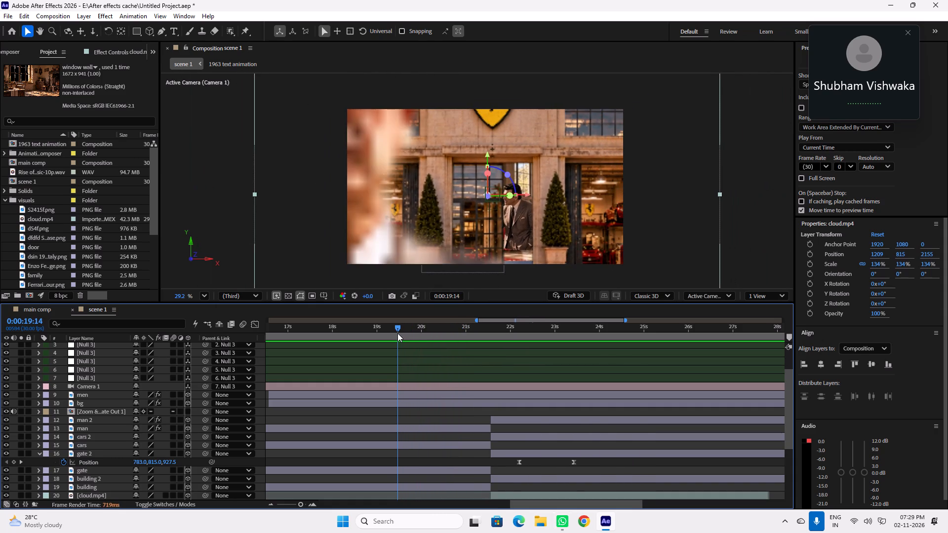
left_click_drag(397, 333, 402, 334)
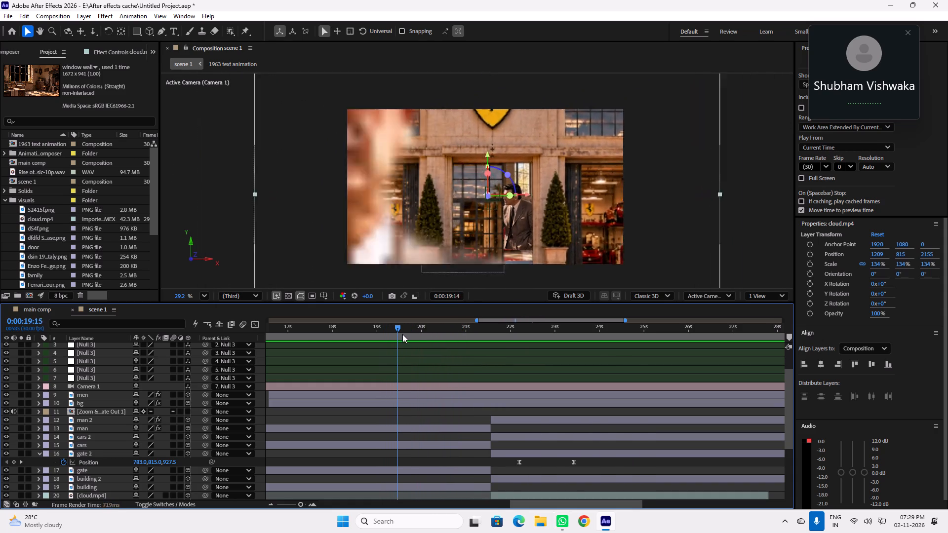
left_click_drag(402, 334, 410, 335)
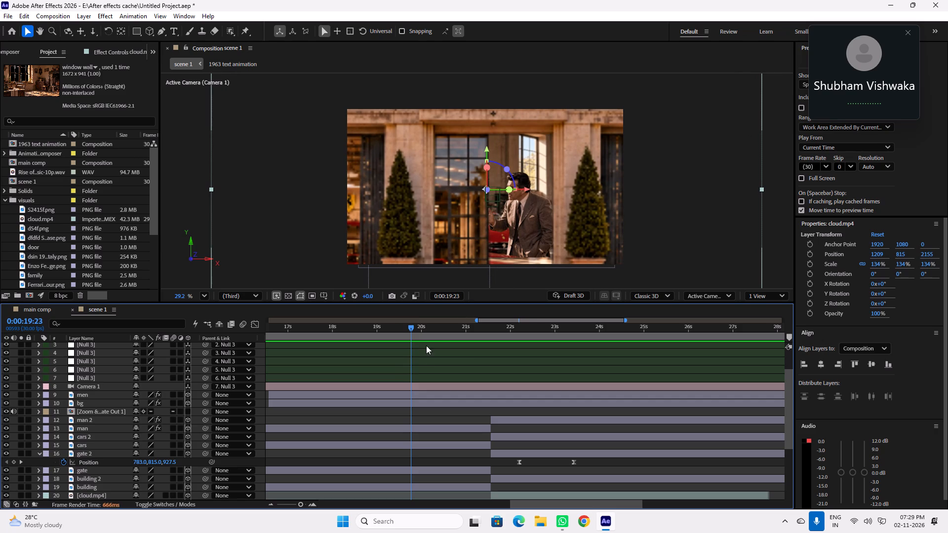
left_click_drag(412, 329, 435, 331)
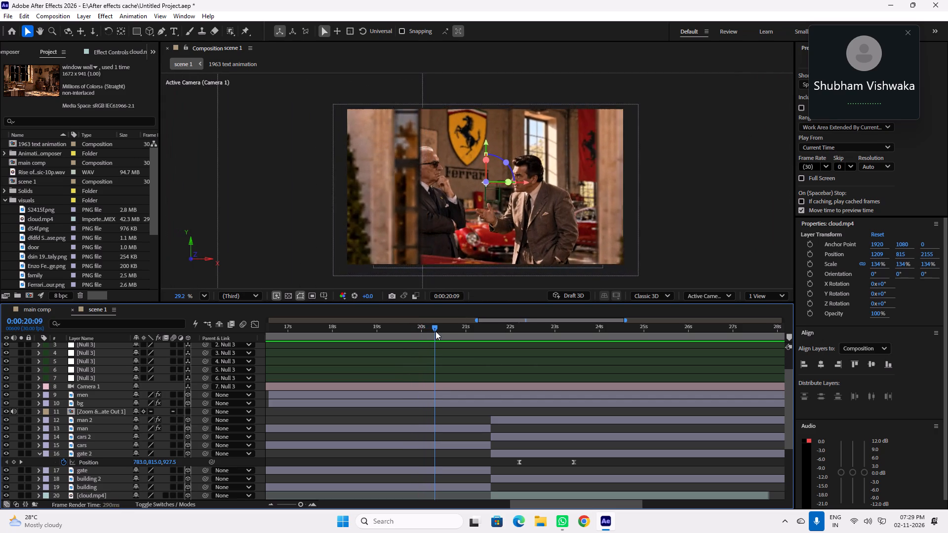
left_click_drag(435, 331, 501, 334)
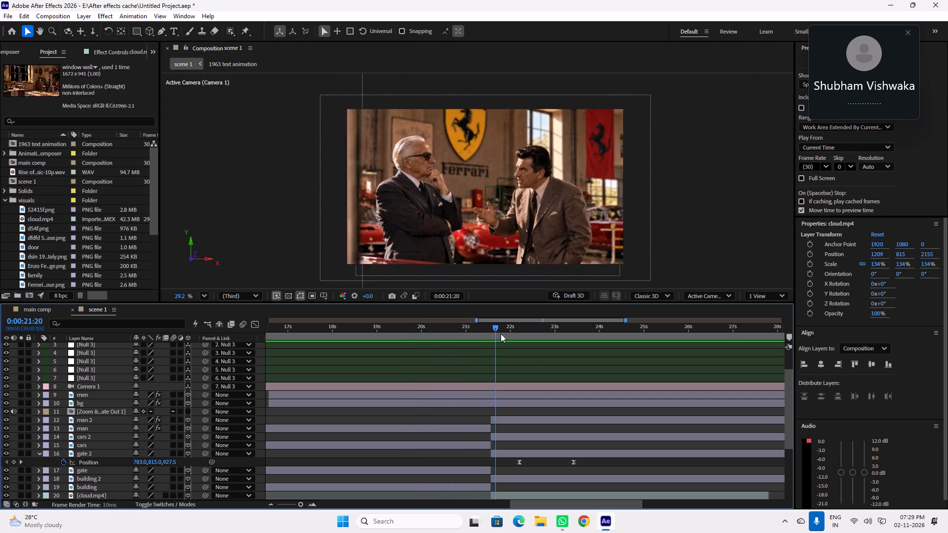
Scrub back and forth between about 0:00:21:10 and 0:00:22:27 to examine the pull-back and the second gate's movement.
left_click_drag(501, 334, 548, 333)
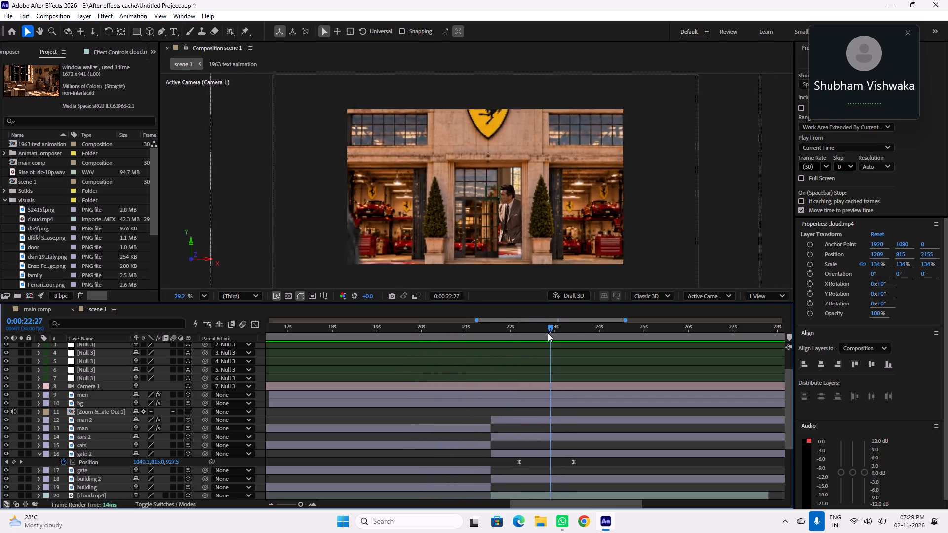
left_click_drag(548, 333, 518, 333)
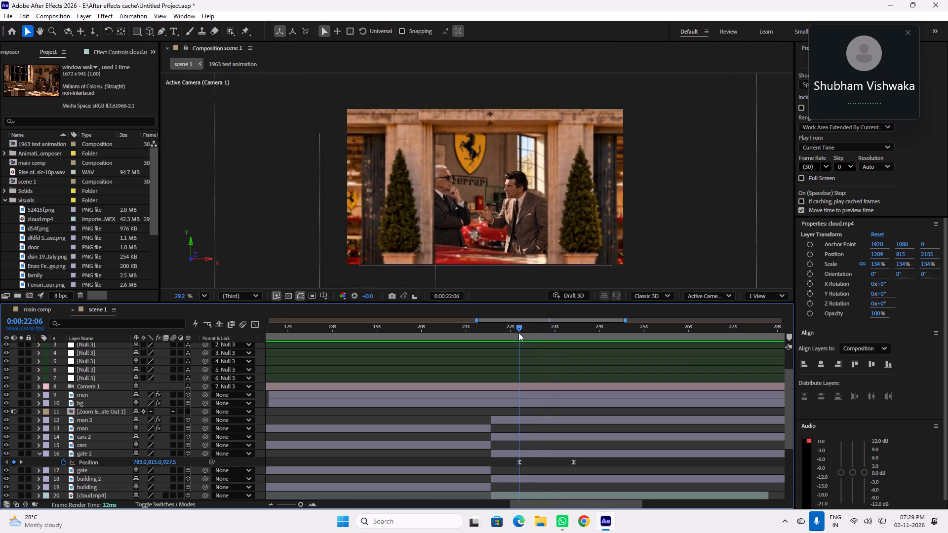
left_click_drag(518, 333, 542, 334)
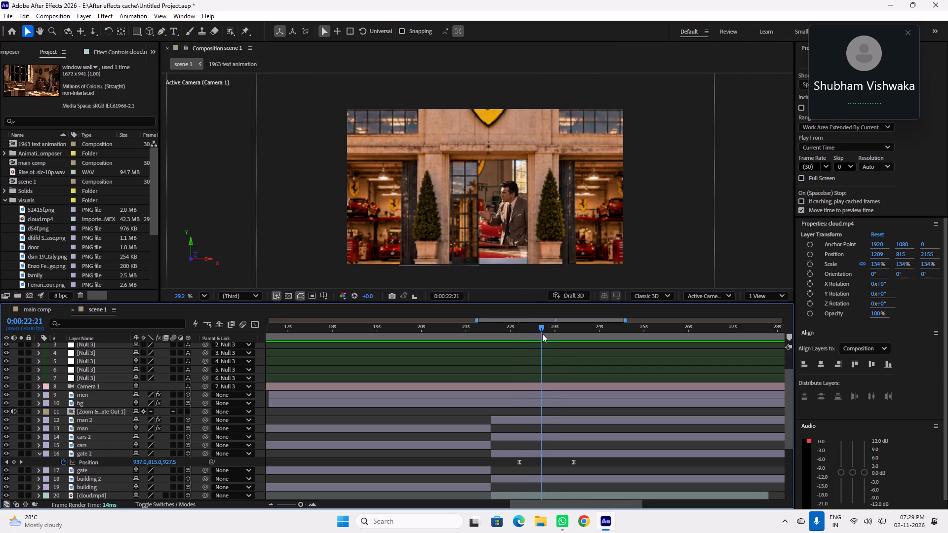
left_click_drag(542, 334, 529, 336)
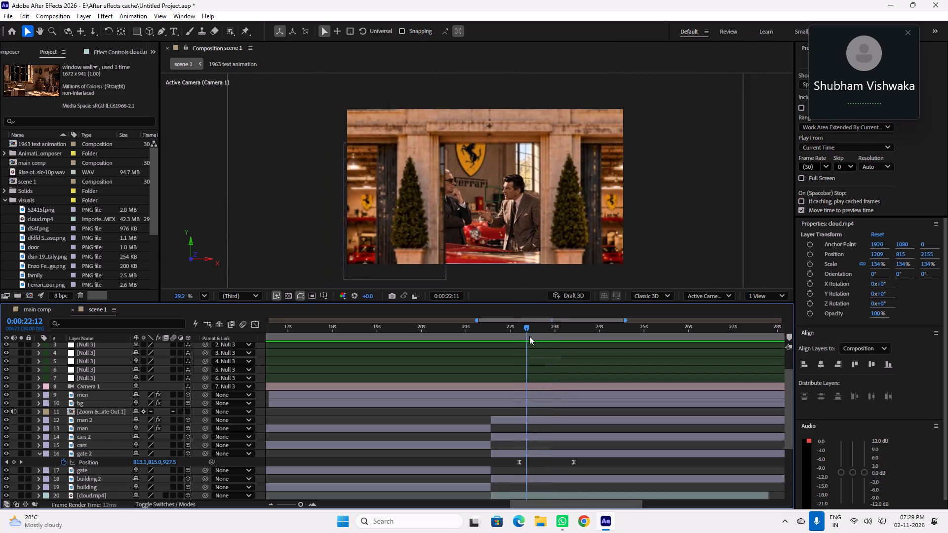
left_click_drag(529, 336, 481, 338)
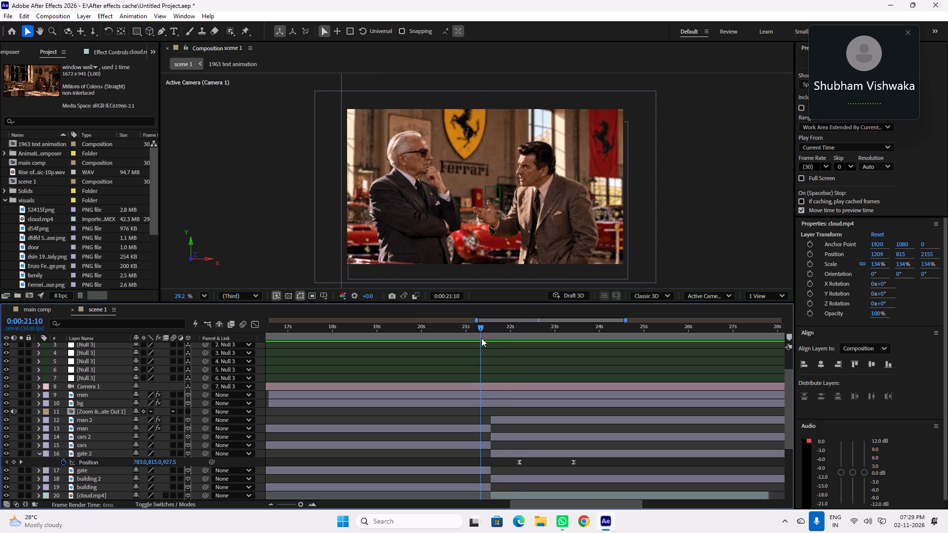
left_click_drag(481, 338, 529, 339)
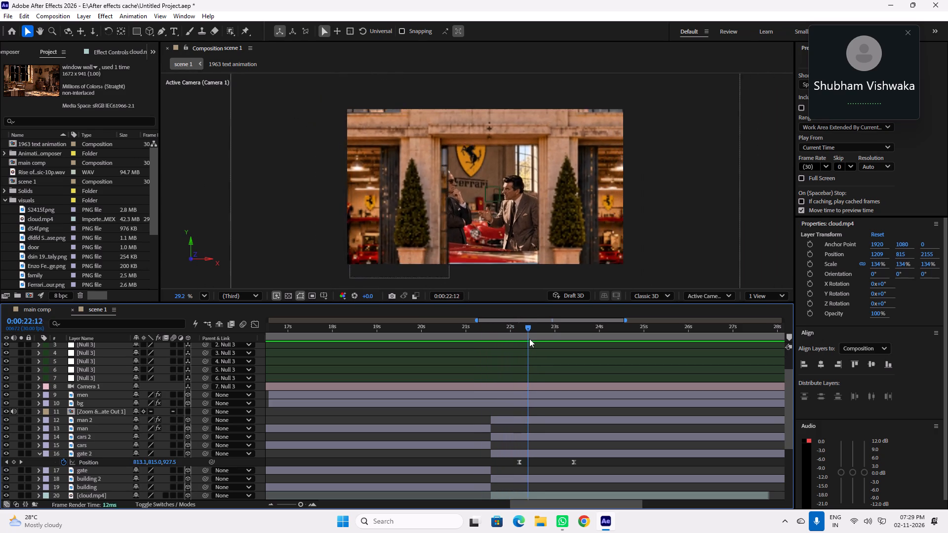
left_click_drag(529, 339, 546, 343)
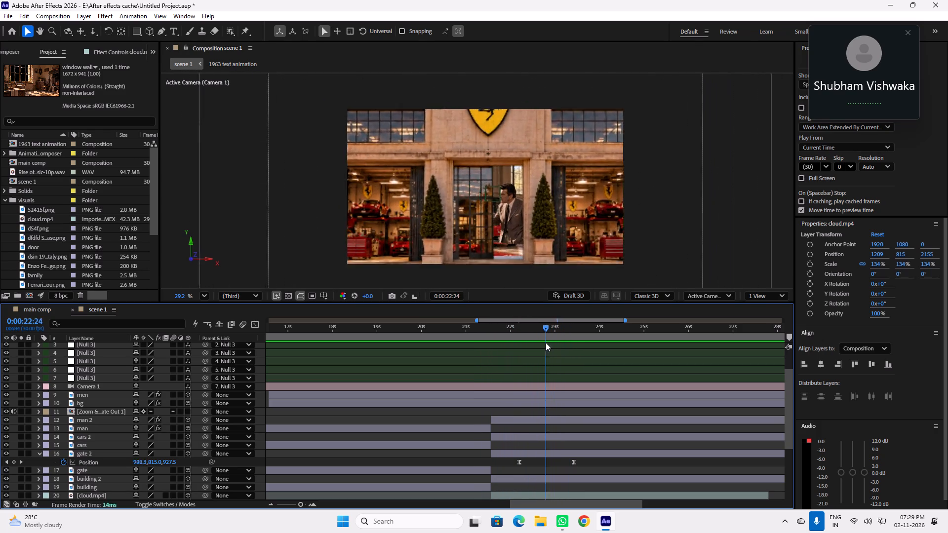
left_click_drag(546, 343, 554, 345)
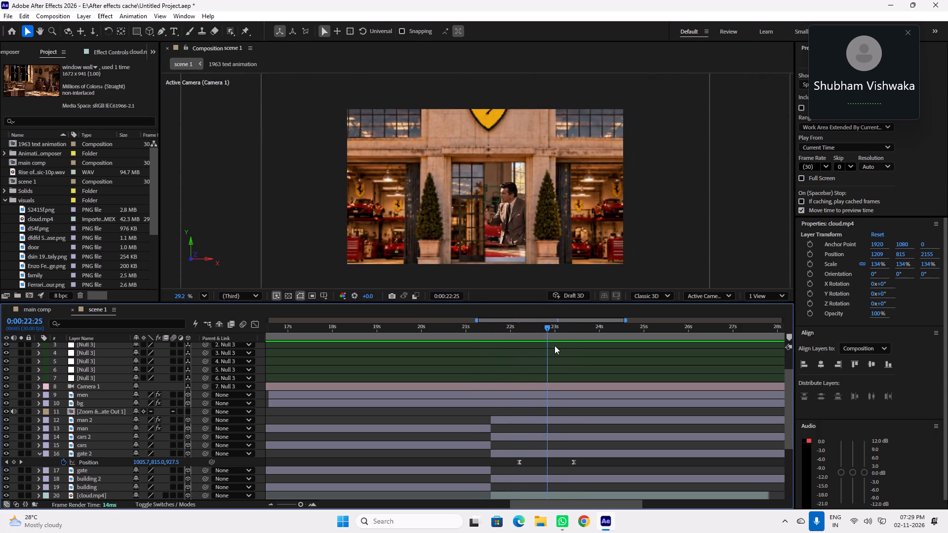
Preview the camera move from 0:00:19:06, and again from 0:00:17:26 through the pull-back, stopping at about 0:00:22:29.
left_click_drag(554, 345, 436, 347)
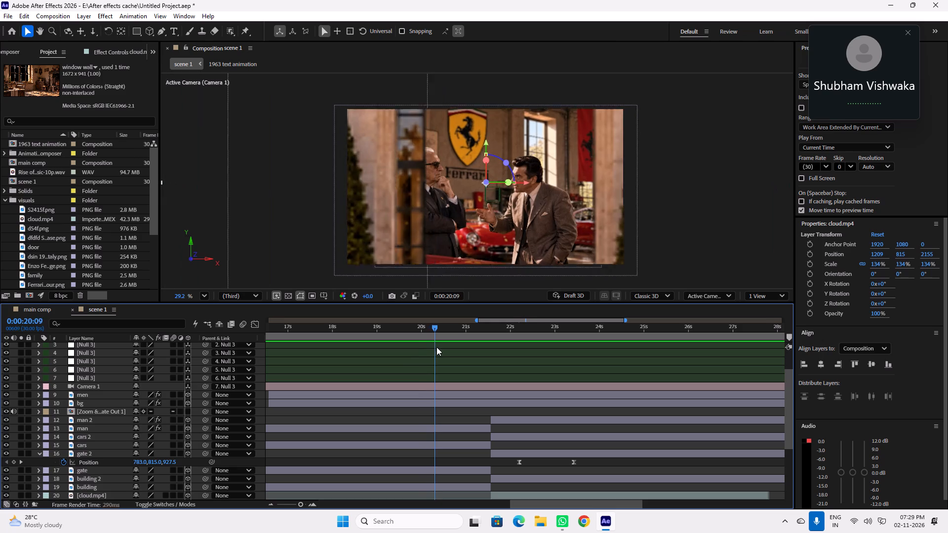
left_click_drag(436, 347, 393, 348)
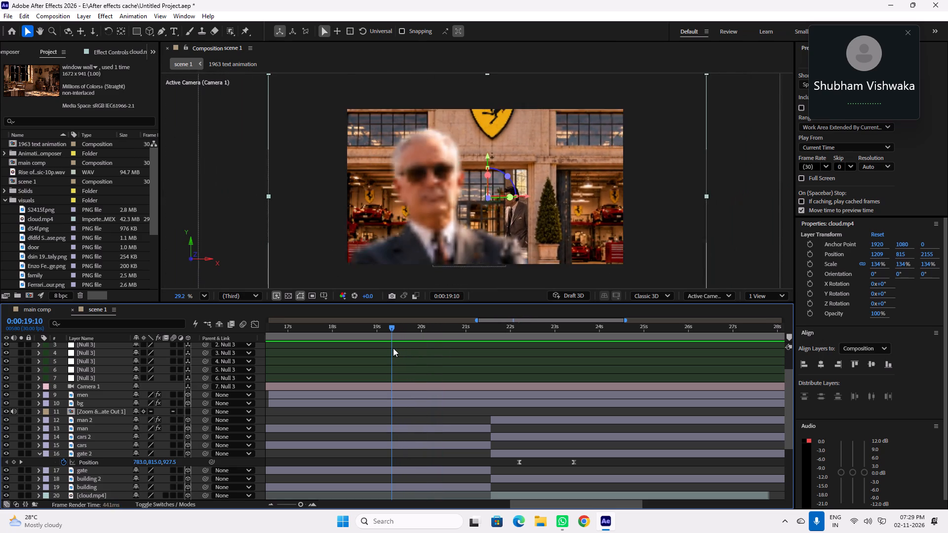
left_click_drag(393, 348, 386, 348)
key("space")
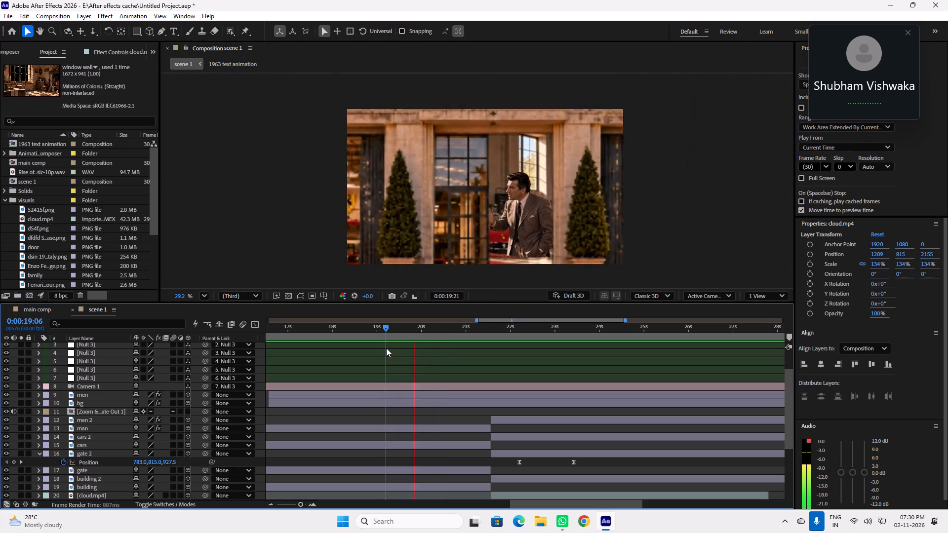
left_click_drag(354, 332, 346, 332)
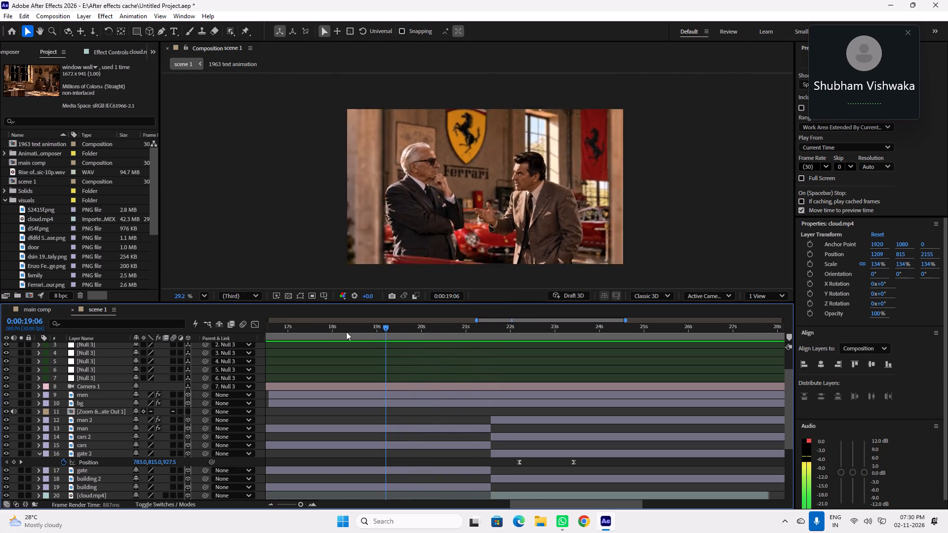
left_click_drag(346, 332, 325, 333)
key("space")
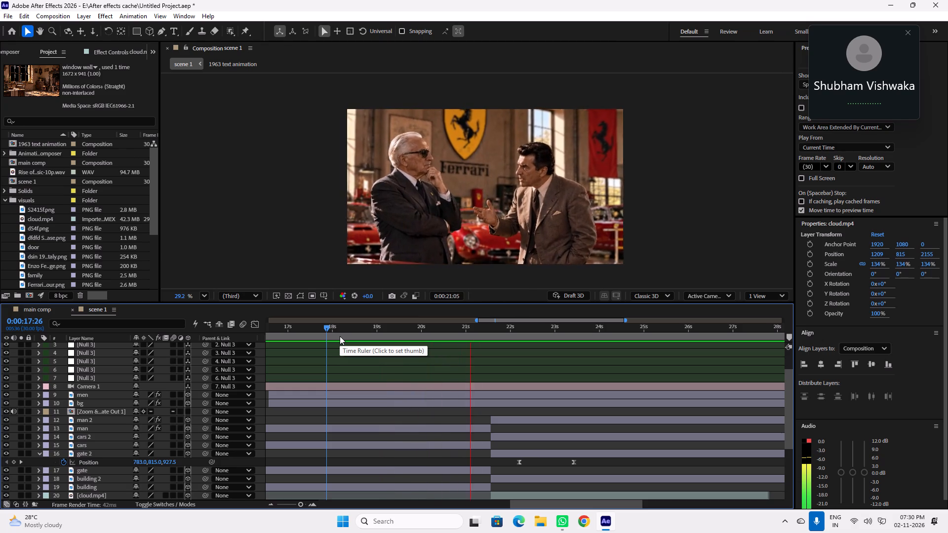
key("space")
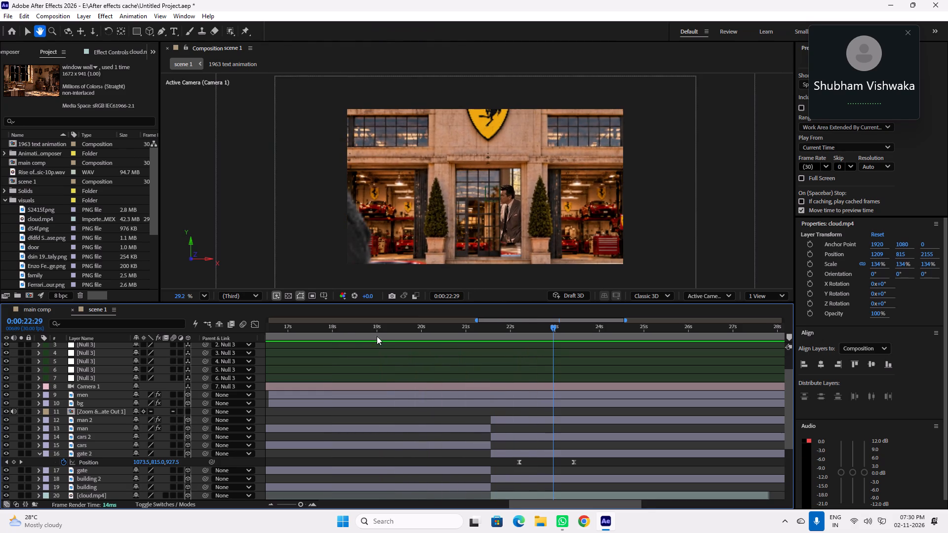
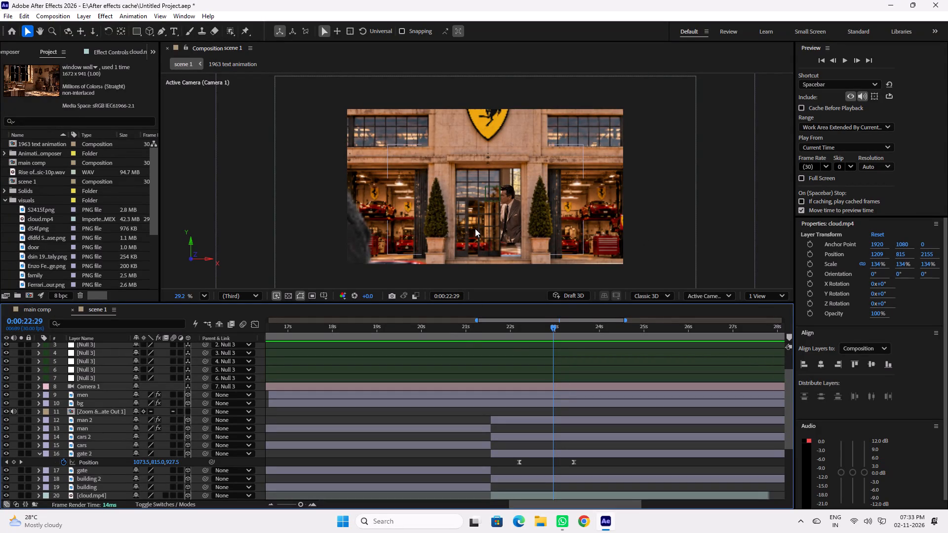
Scrub back through the push-in to about 0:00:17:08 and preview it from there, stopping at about 0:00:20:25.
left_click_drag(541, 329, 474, 327)
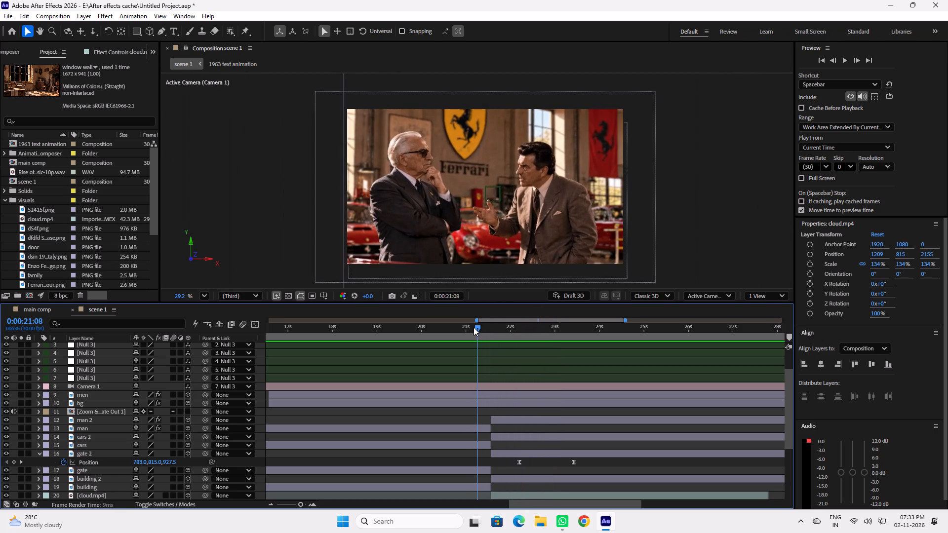
left_click_drag(474, 327, 426, 328)
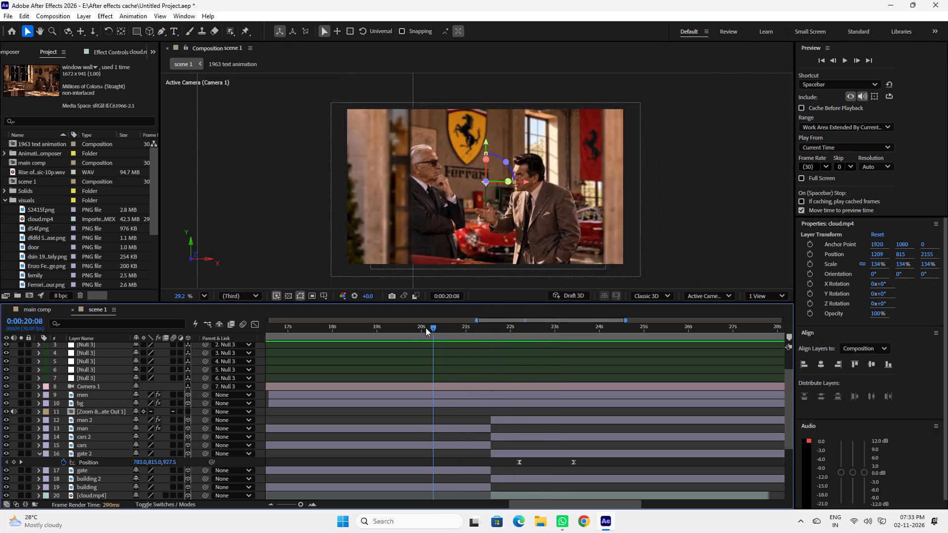
left_click_drag(426, 328, 376, 327)
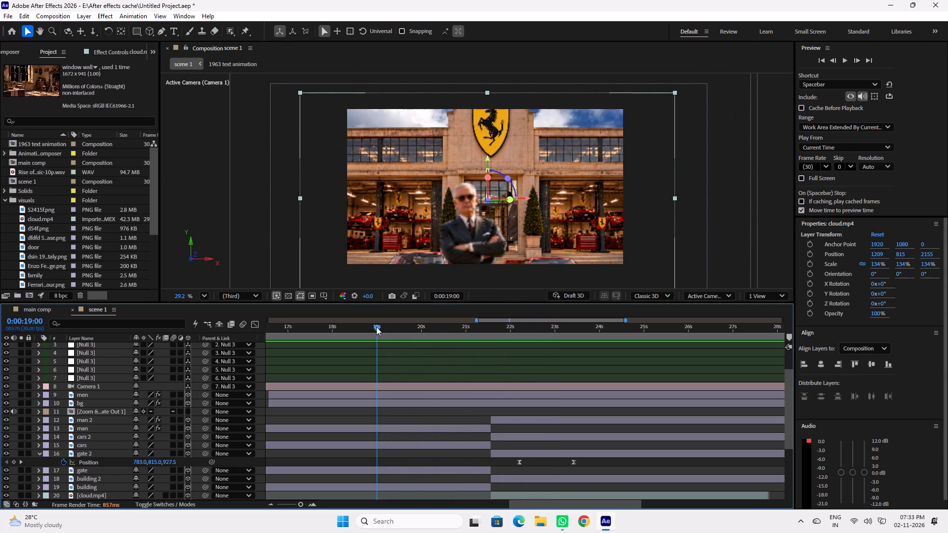
left_click_drag(369, 327, 316, 328)
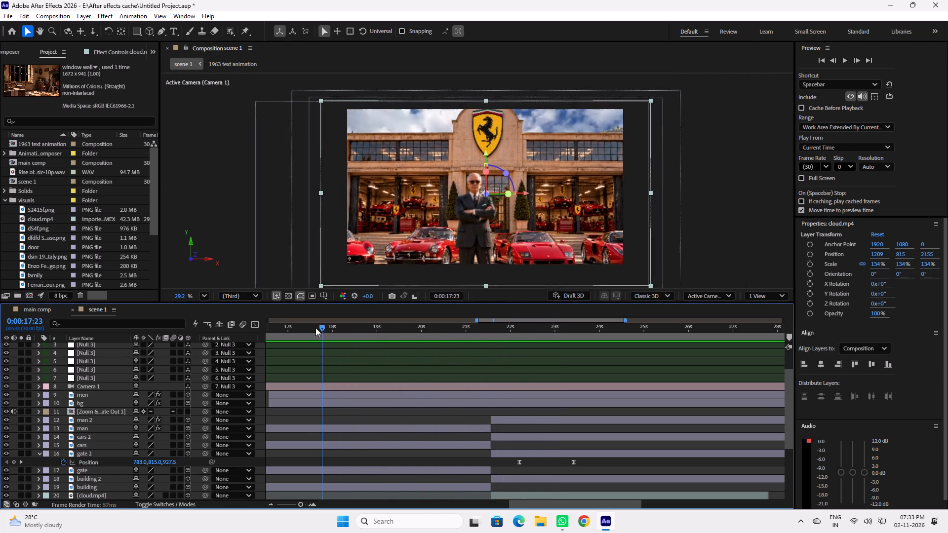
left_click_drag(316, 328, 300, 329)
key("space")
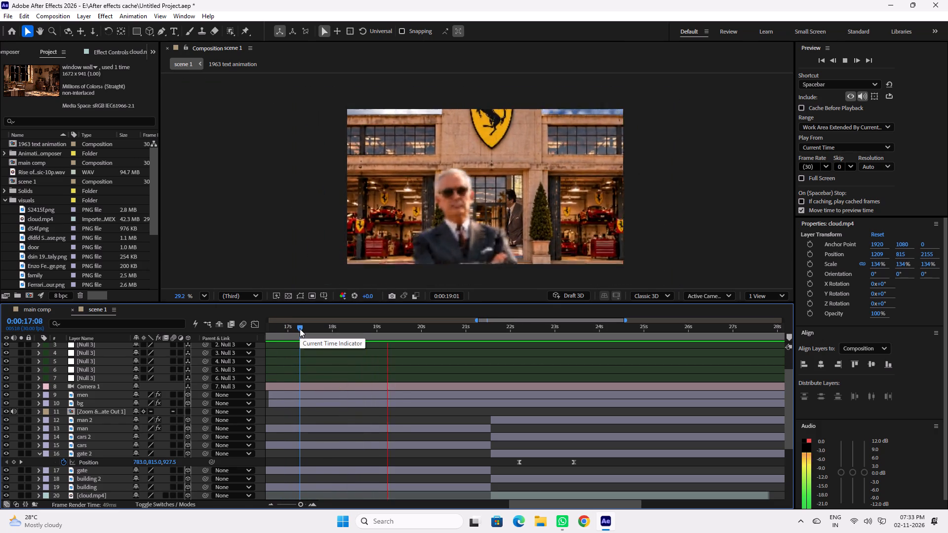
key("space")
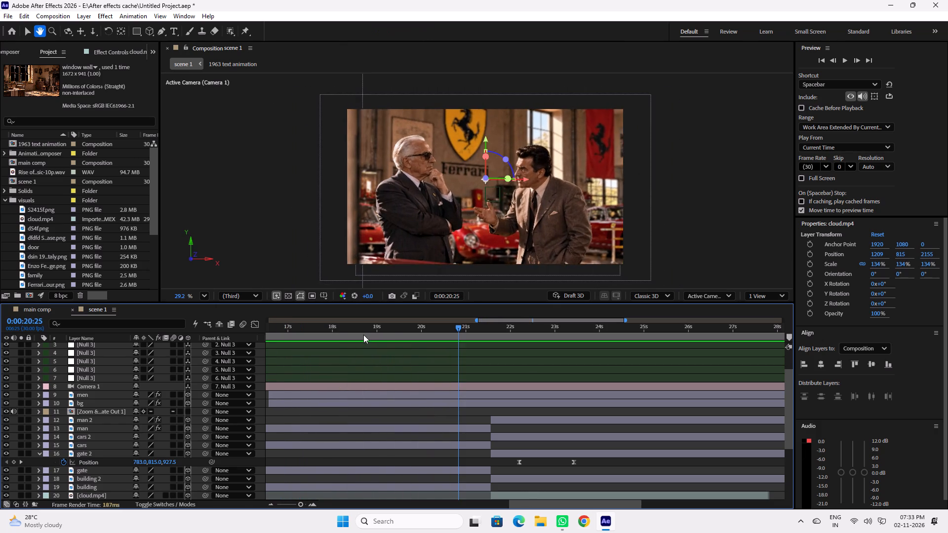
Scrub from about 0:00:19:24 to 0:00:21:07 to examine the camera's pass through the doorway to the two men.
left_click_drag(369, 332, 415, 334)
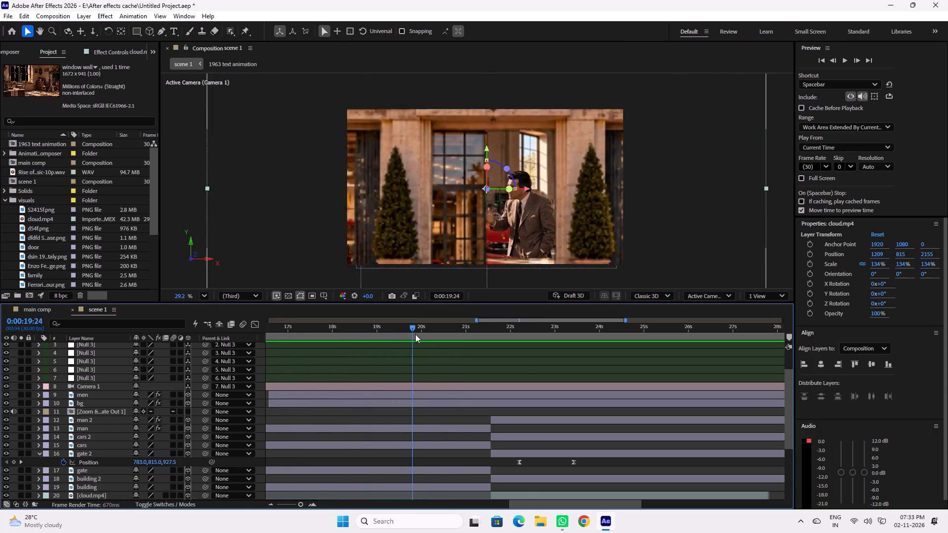
left_click_drag(415, 334, 426, 336)
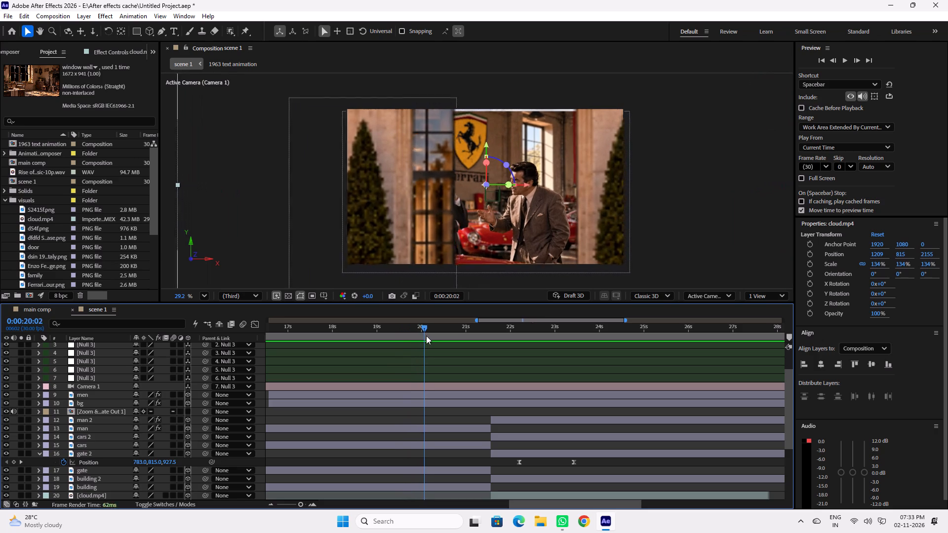
left_click_drag(426, 336, 472, 340)
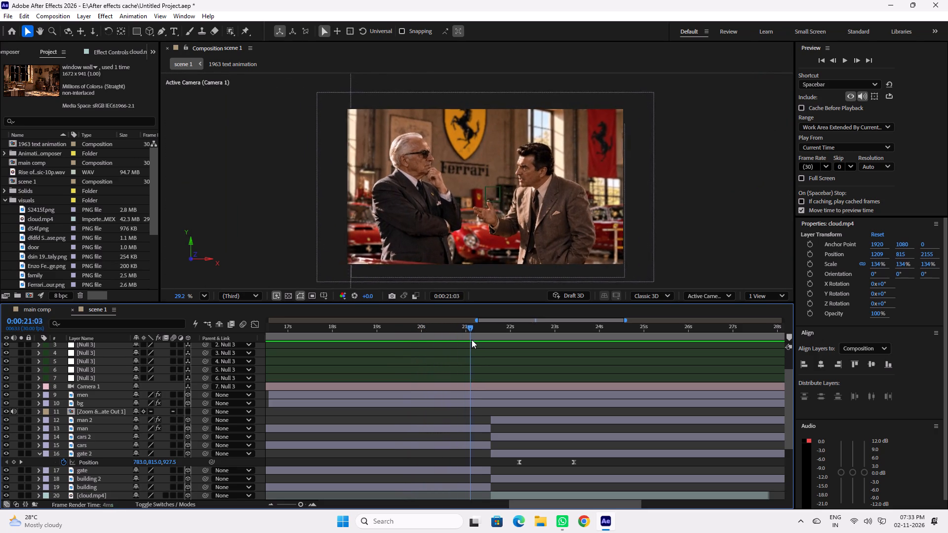
left_click_drag(472, 340, 473, 340)
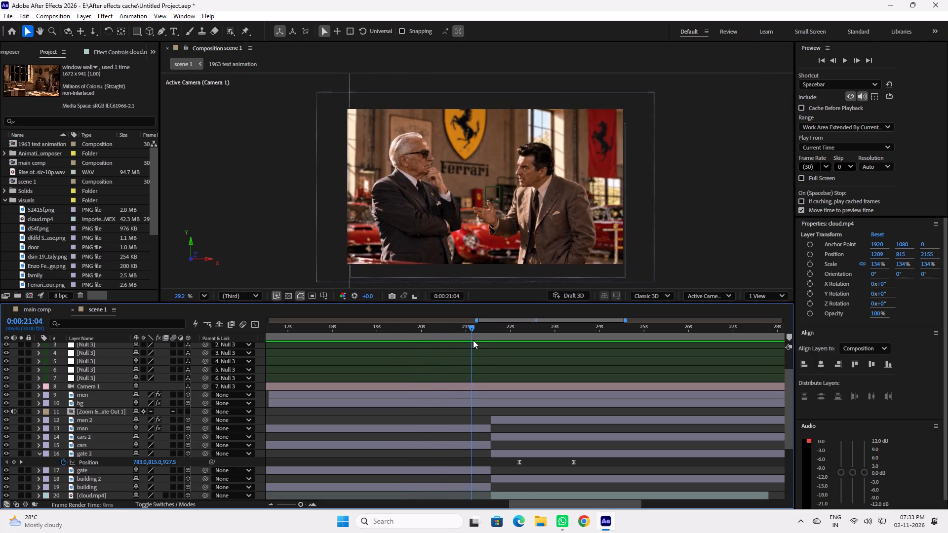
left_click_drag(473, 340, 476, 340)
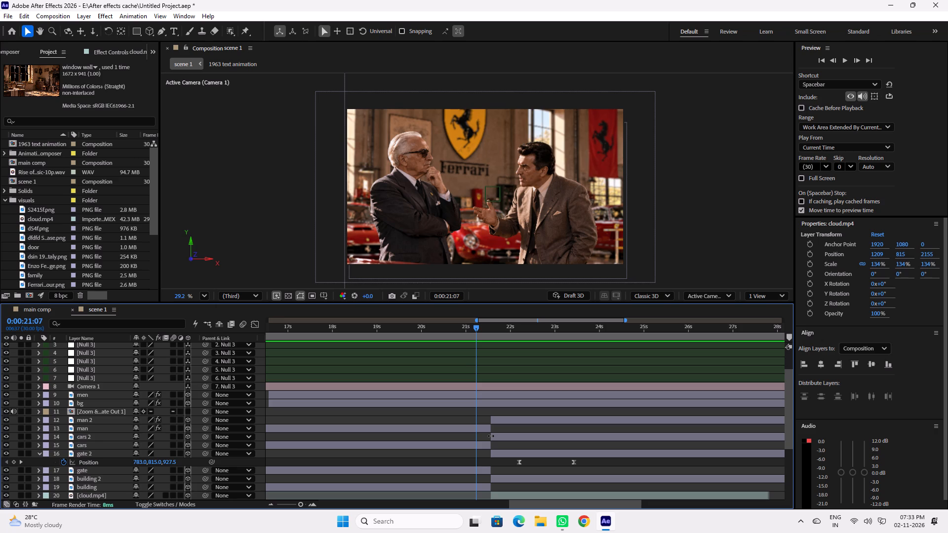
Nudge the man layer along X to a position of 1066 at 0:00:21:07.
left_click(474, 429)
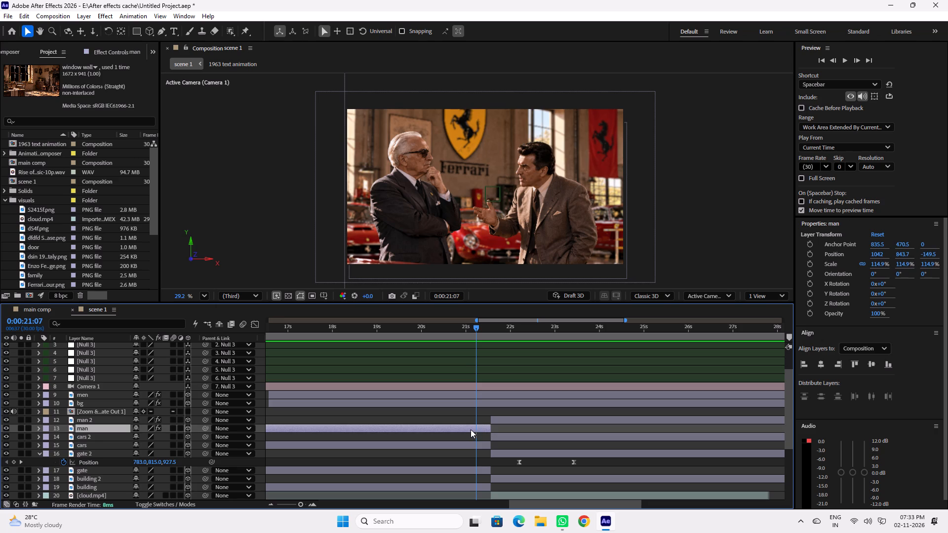
key("Right")
key("Right")
key("Right")
key("Right")
key("Right")
key("Right")
key("Right")
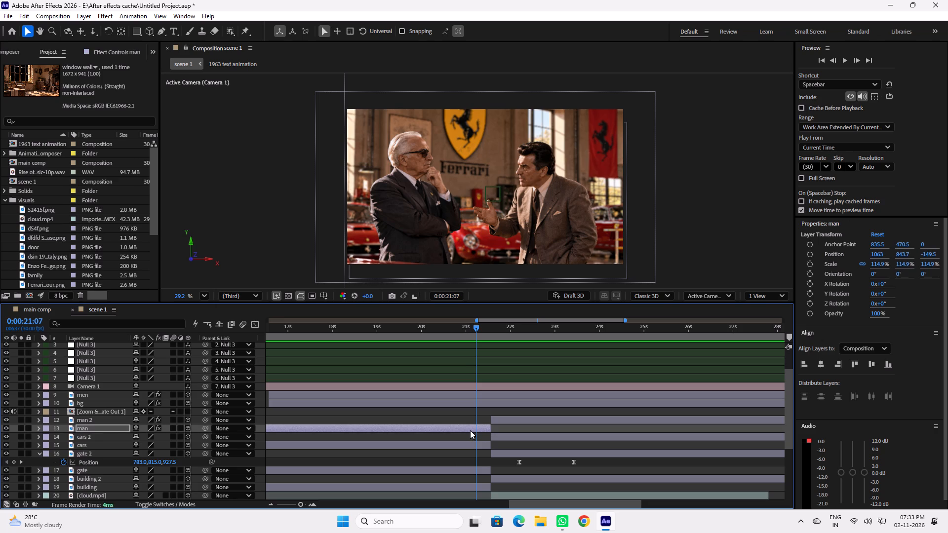
key("Right")
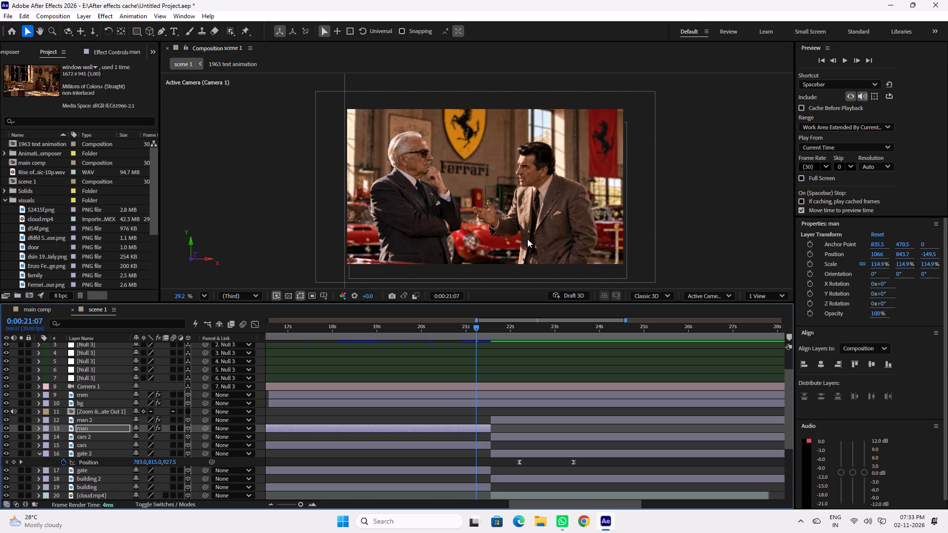
Inspect the man 2, building and man layers' transforms and check the man layer for keyframed properties.
scroll(527, 239, "down", 3)
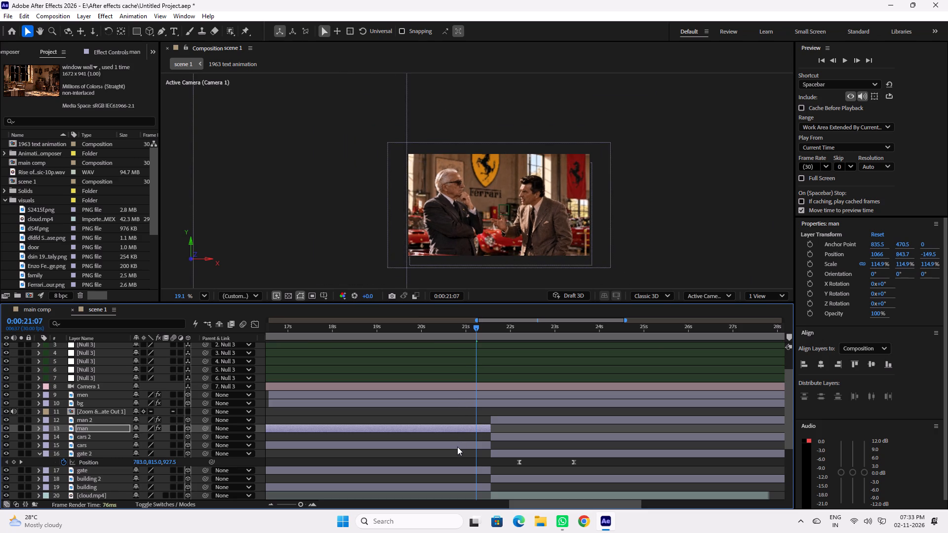
left_click(519, 420)
scroll(456, 442, "down", 1)
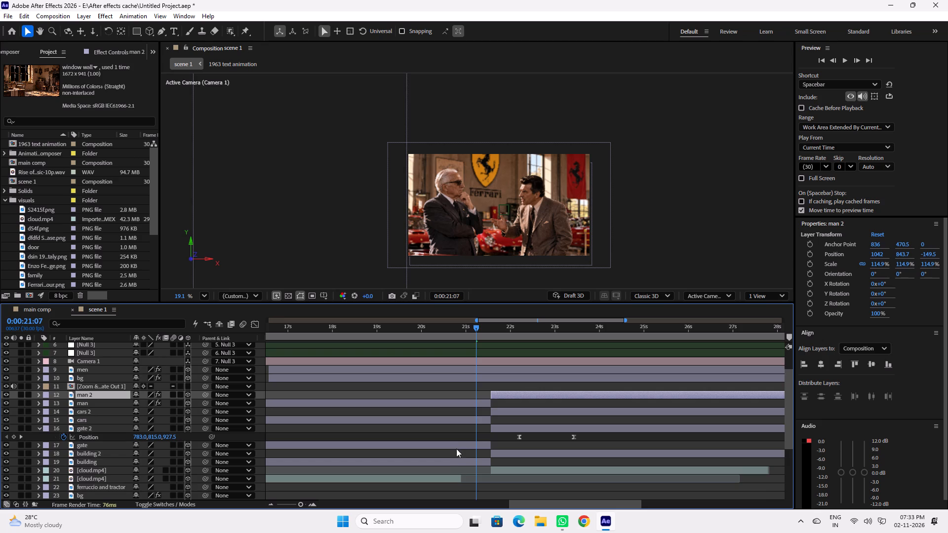
left_click(455, 459)
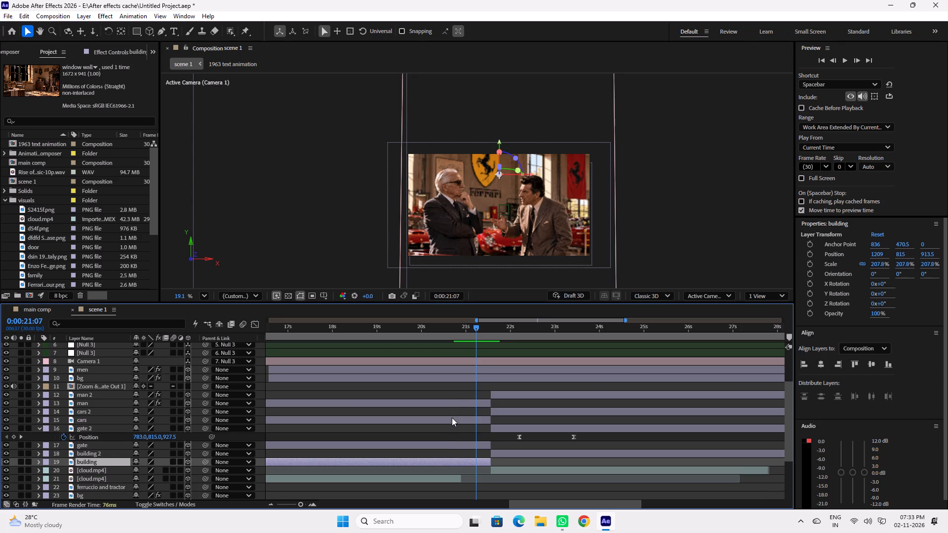
left_click(451, 400)
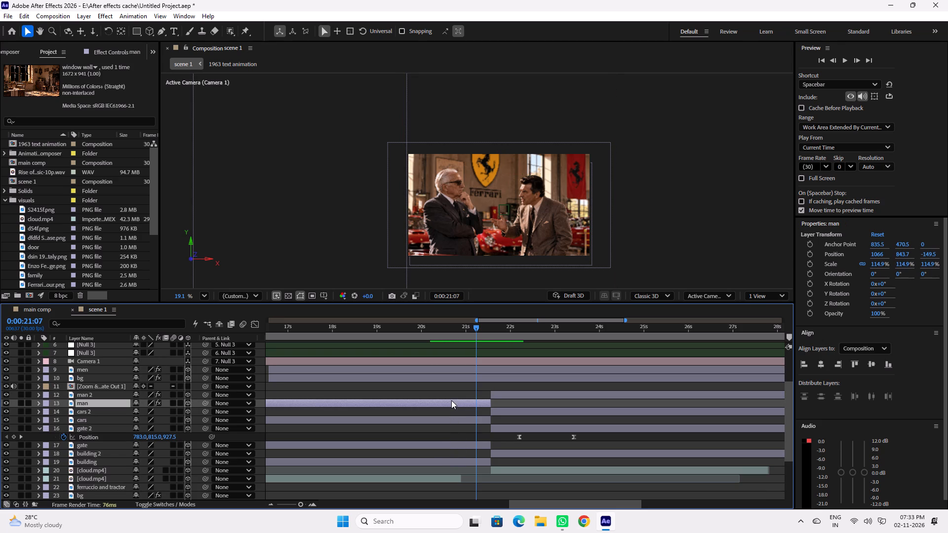
left_click(440, 401)
type("uu")
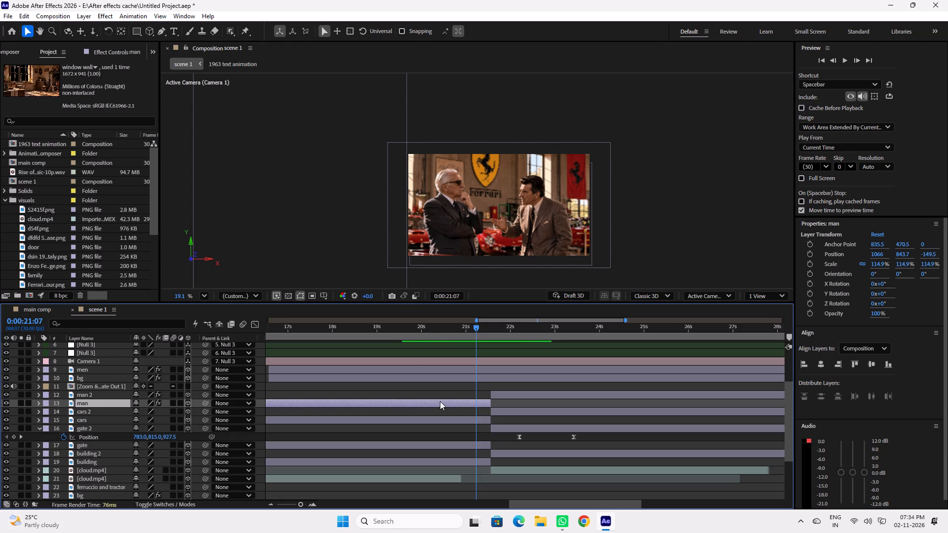
type("uuu")
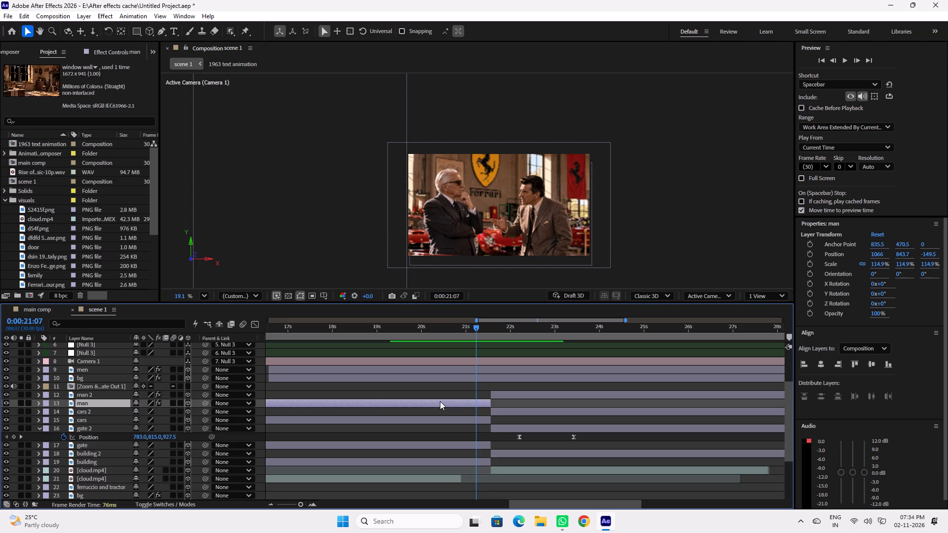
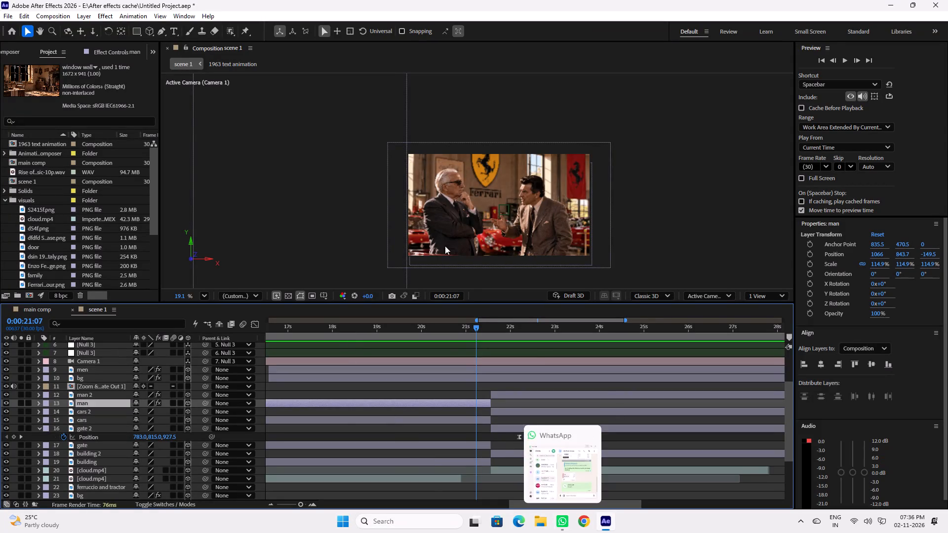
Scrub the push-in back from about 0:00:20:20 to 0:00:19:17 to examine the man seen through the doorway.
scroll(445, 246, "down", 2)
left_click_drag(437, 333, 454, 337)
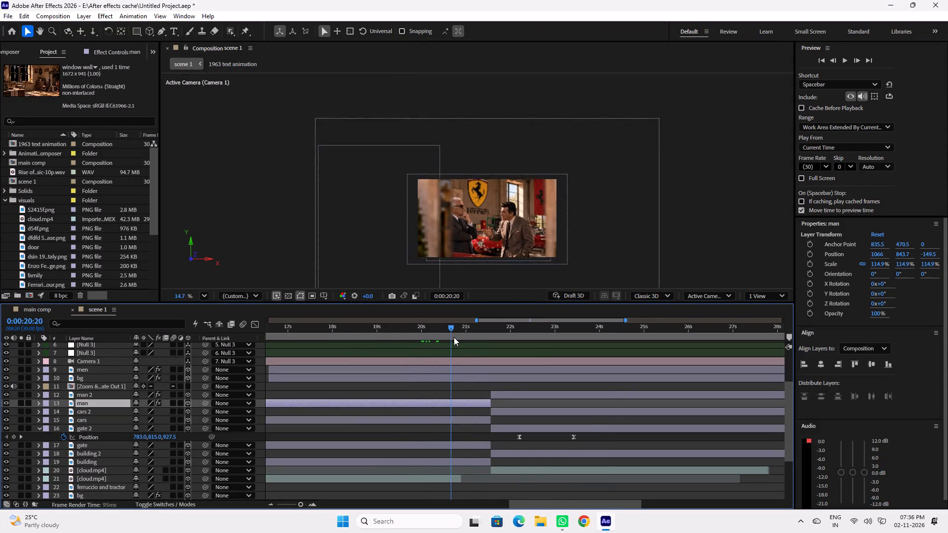
left_click_drag(454, 337, 401, 334)
scroll(481, 272, "up", 6)
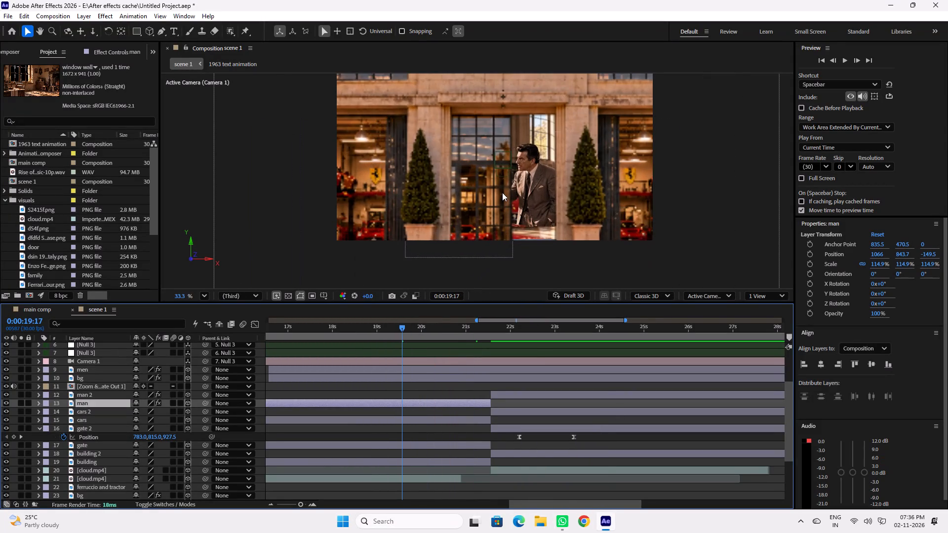
scroll(502, 192, "down", 3)
key("space")
key("space")
key("space")
key("space")
key("space")
key("space")
key("space")
key("space")
left_click_drag(501, 154, 492, 178)
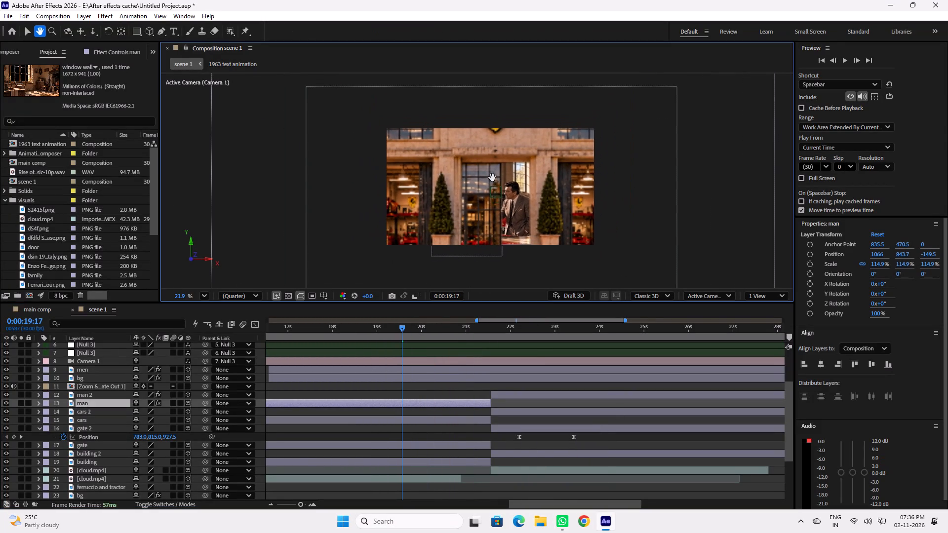
left_click_drag(492, 178, 490, 178)
Preview the camera's push-in through the doorway twice, starting at about 0:00:18:11.
left_click_drag(355, 328, 348, 331)
key("space")
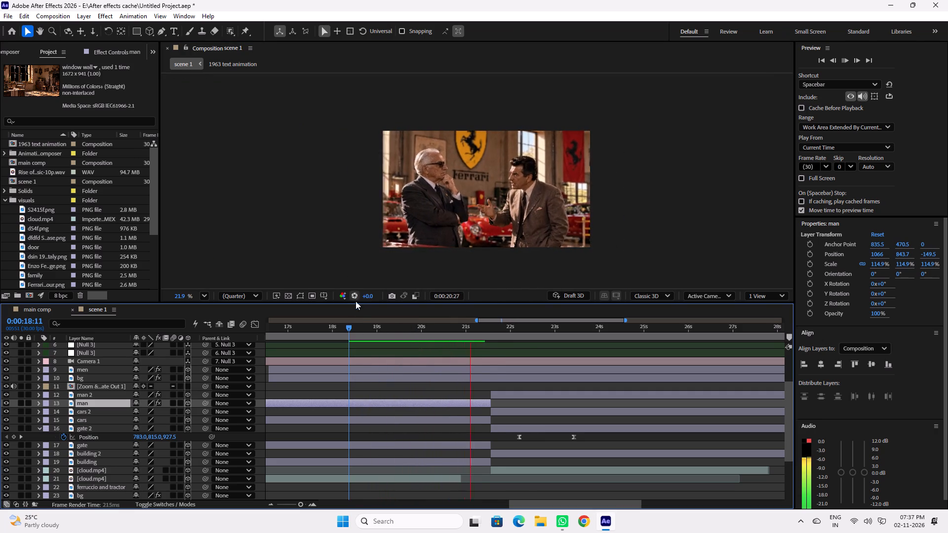
left_click(352, 325)
key("space")
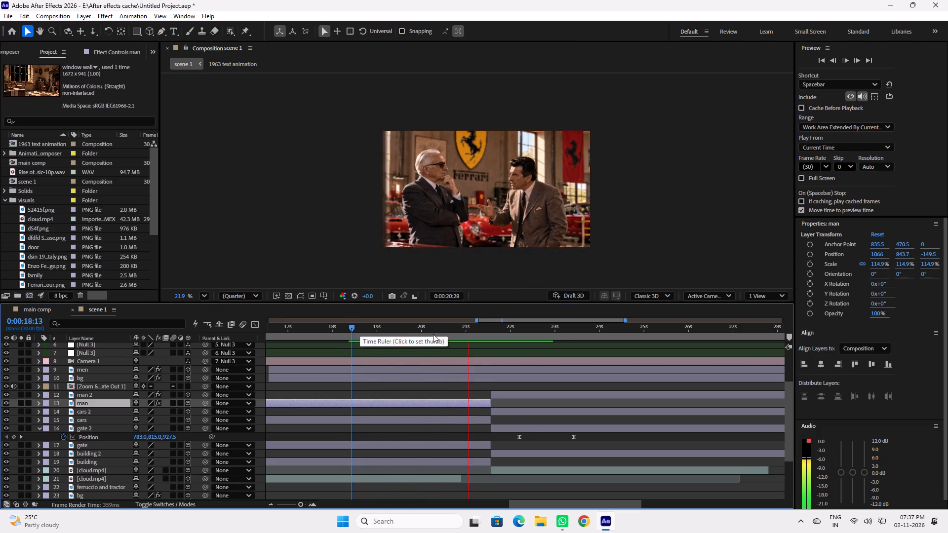
key("space")
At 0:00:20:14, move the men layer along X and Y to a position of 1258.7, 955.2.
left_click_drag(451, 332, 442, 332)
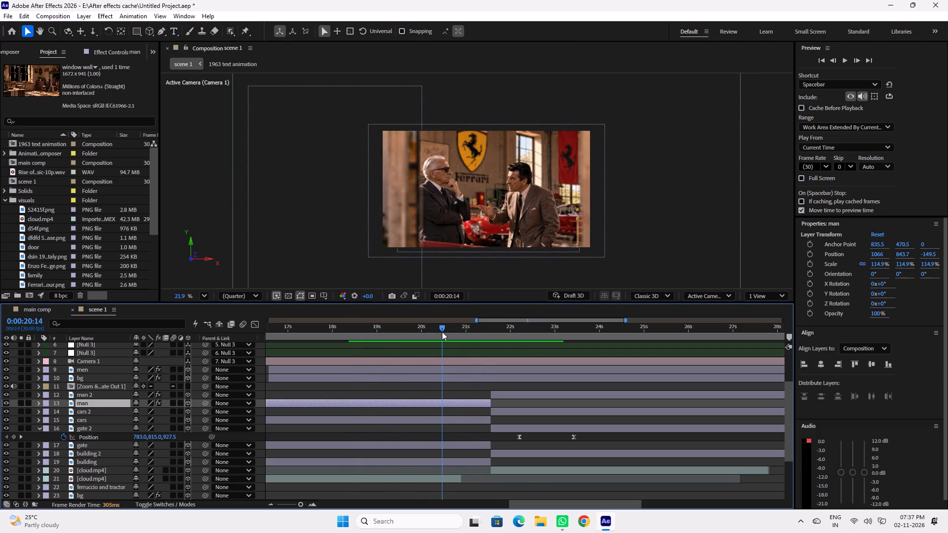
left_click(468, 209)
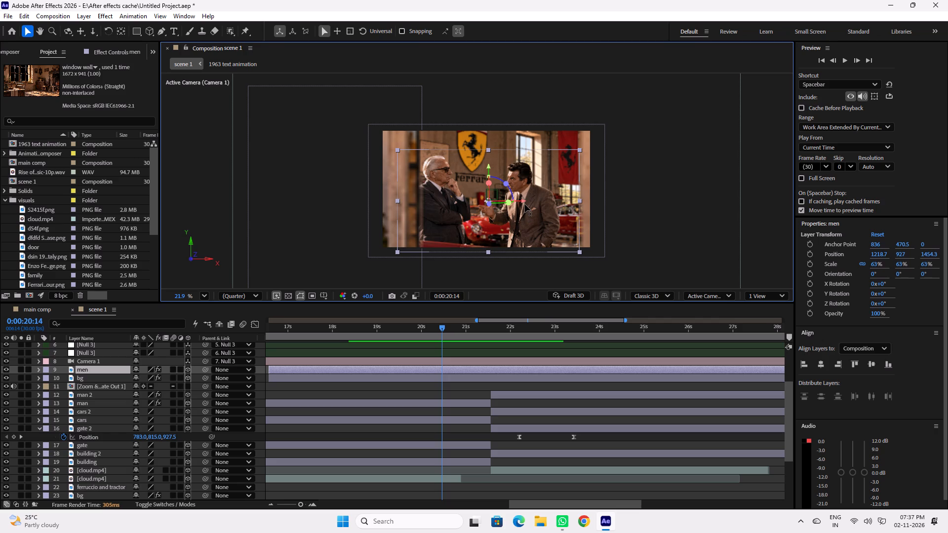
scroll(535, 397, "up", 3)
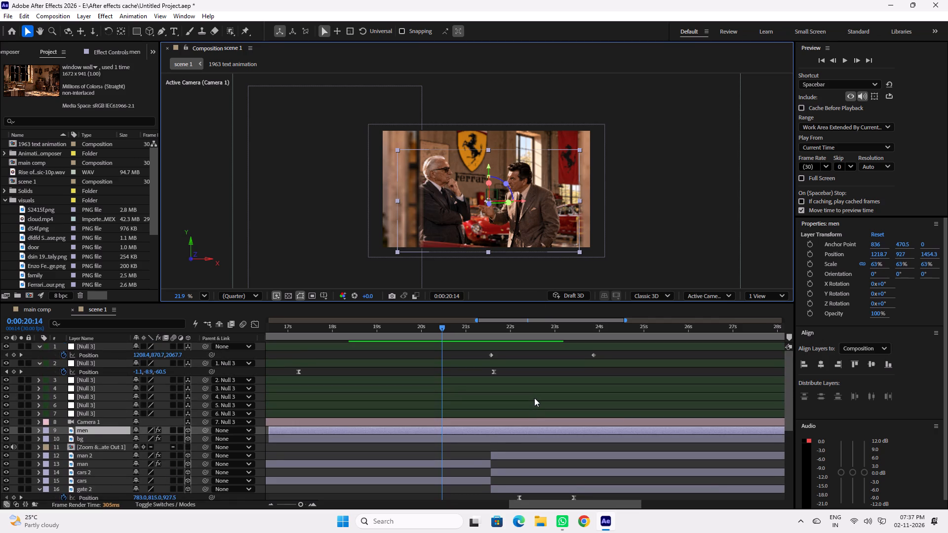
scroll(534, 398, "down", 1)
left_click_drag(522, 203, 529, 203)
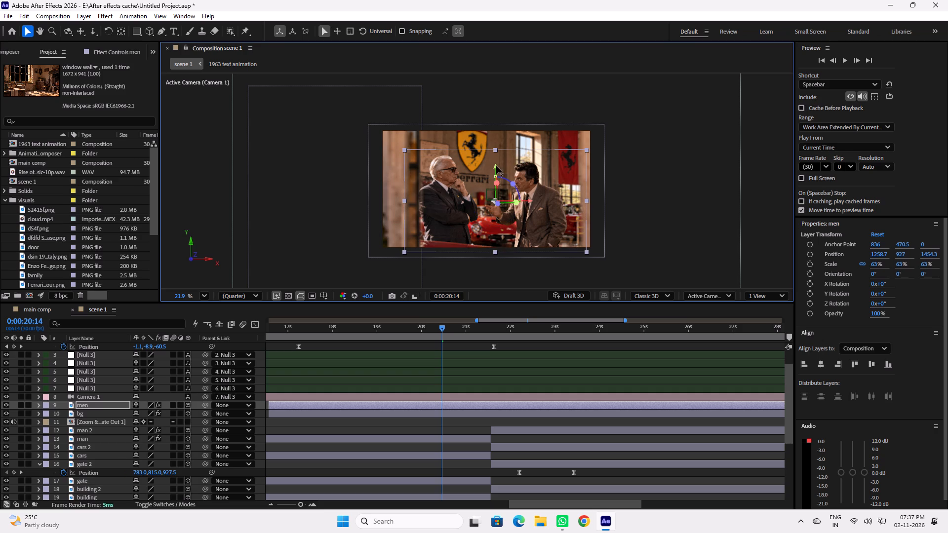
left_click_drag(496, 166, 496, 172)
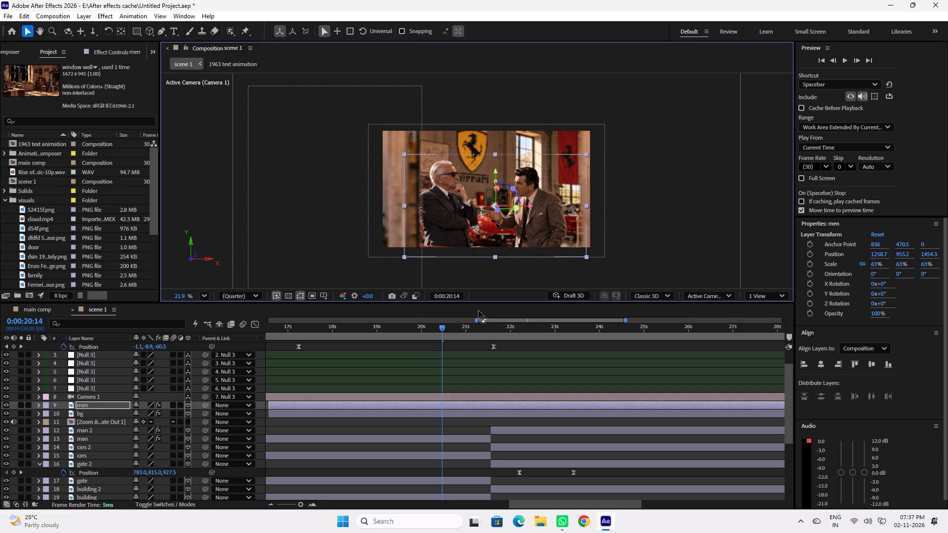
Preview the camera move from 0:00:19:10, and again from 0:00:17:07 through the pull-back to about 0:00:24:21.
left_click_drag(435, 329, 398, 332)
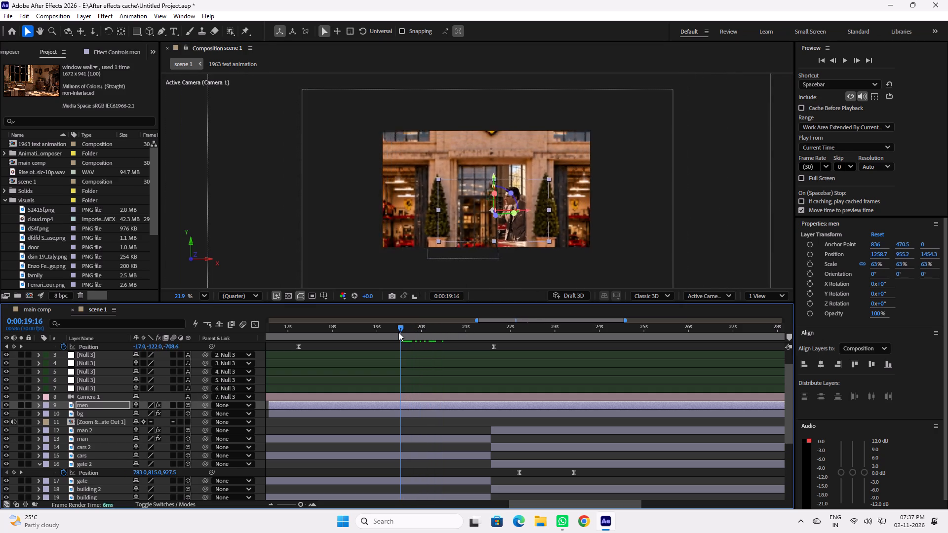
left_click_drag(398, 332, 392, 333)
key("space")
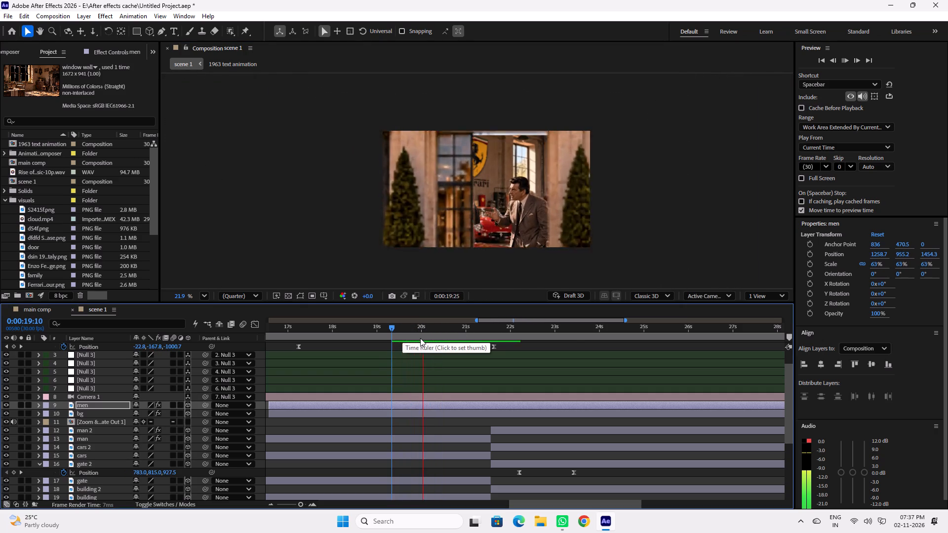
key("space")
left_click_drag(379, 329, 350, 329)
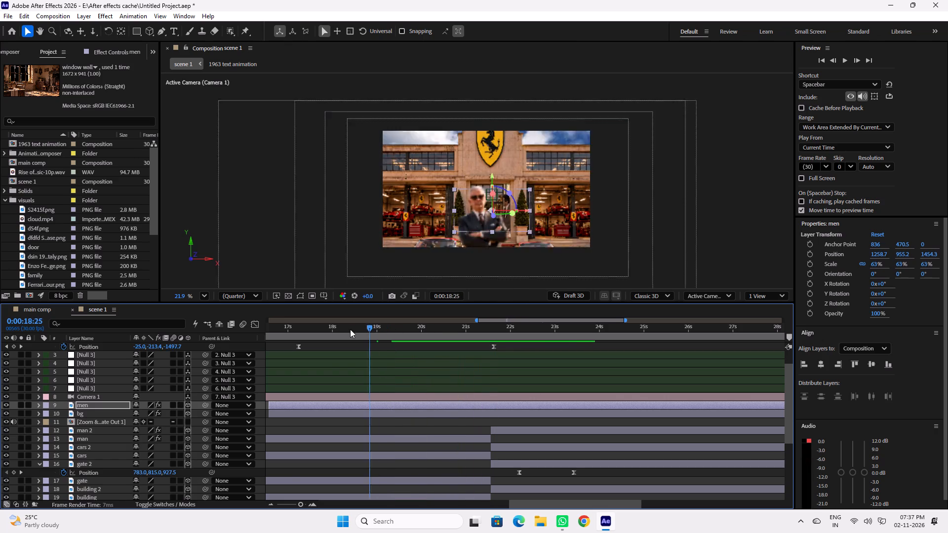
left_click_drag(350, 329, 298, 331)
key("space")
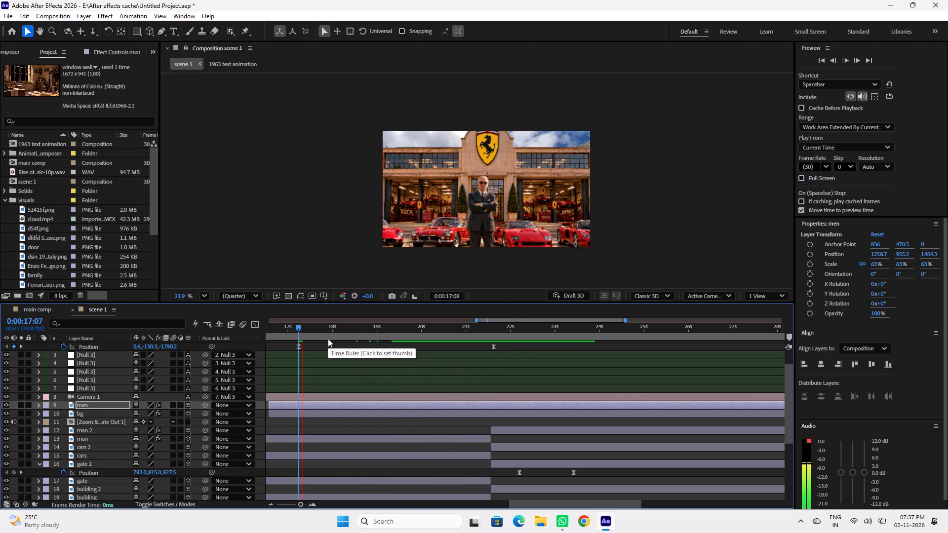
left_click(299, 330)
key("space")
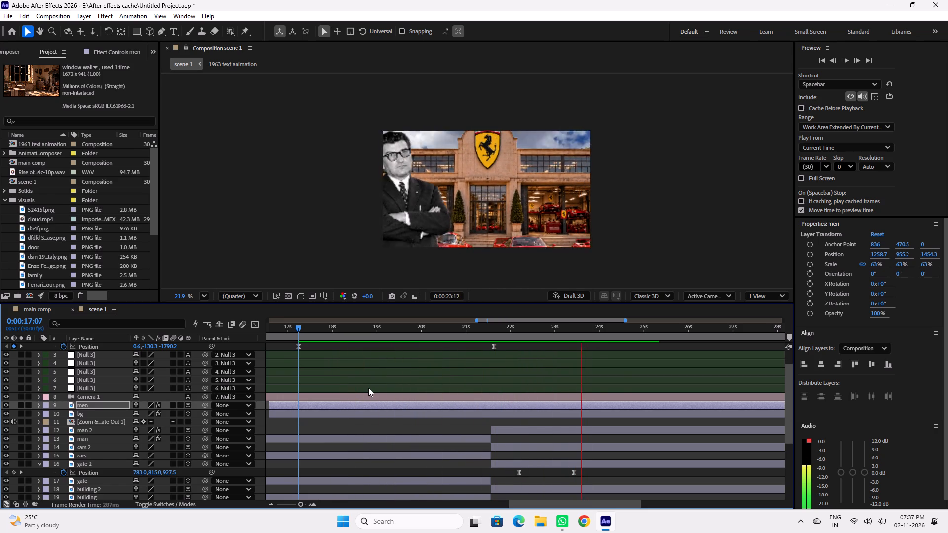
key("space")
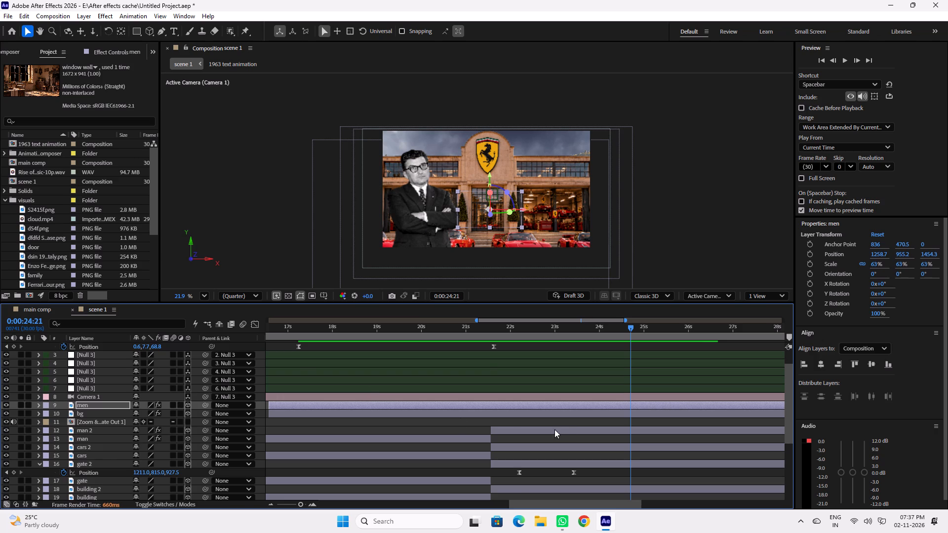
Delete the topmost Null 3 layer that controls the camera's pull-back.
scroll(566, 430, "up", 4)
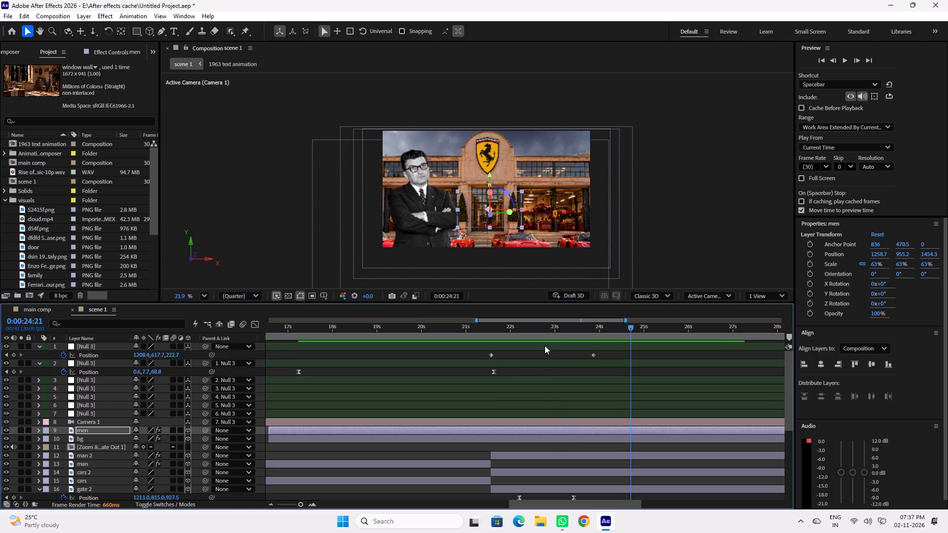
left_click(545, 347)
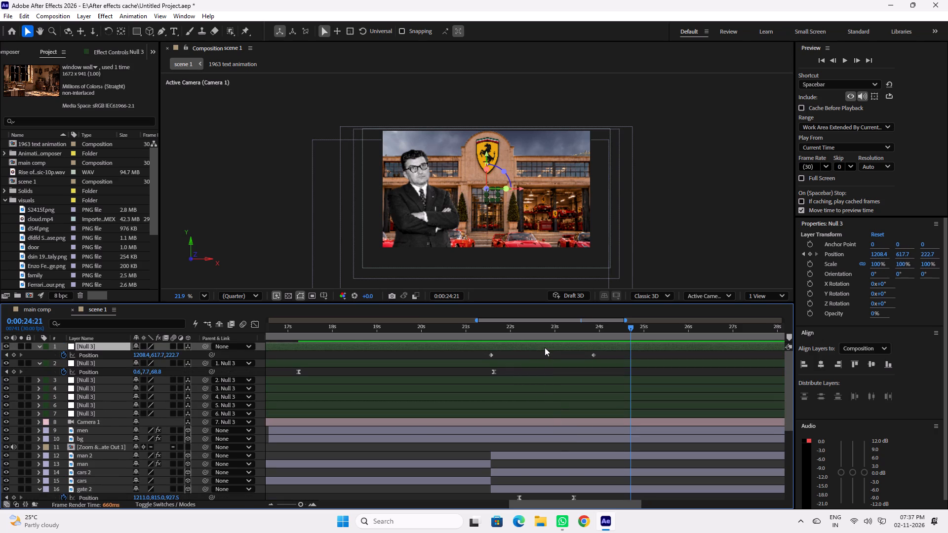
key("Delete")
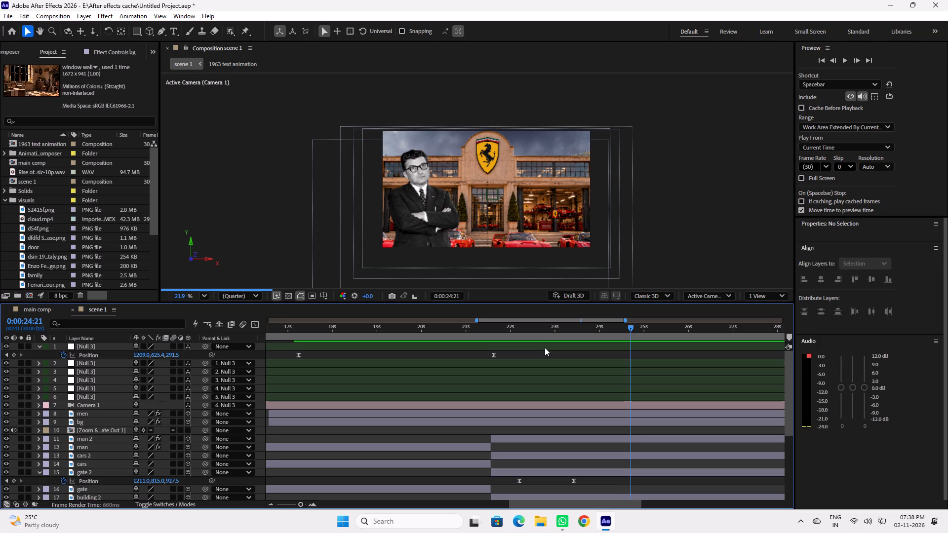
Scrub between about 0:00:21:24 and 0:00:18:26 to examine the camera move without the top null.
left_click_drag(521, 331, 472, 332)
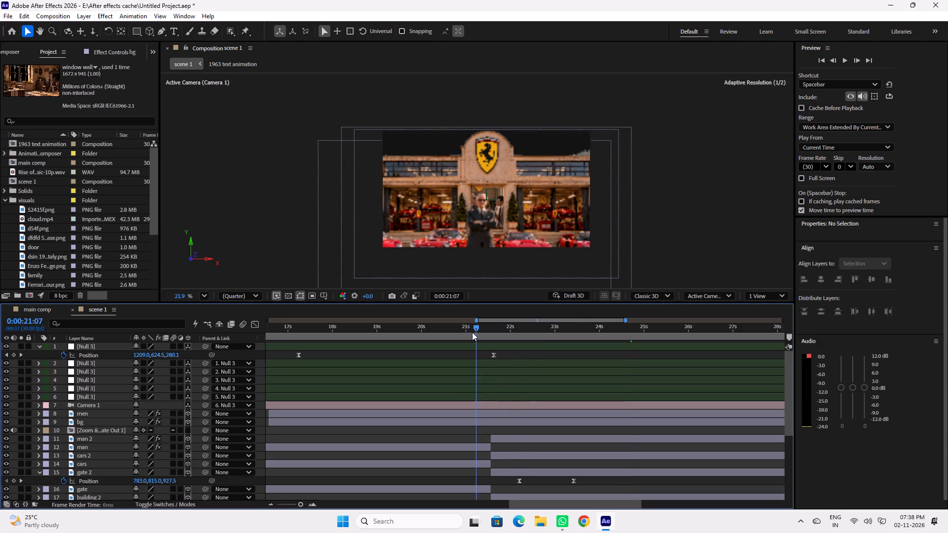
left_click_drag(472, 332, 501, 331)
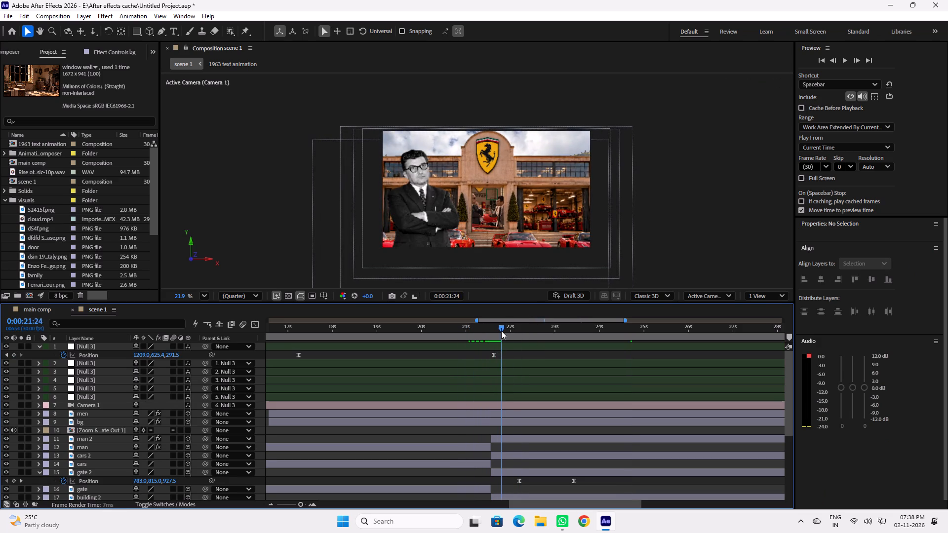
left_click_drag(501, 331, 370, 323)
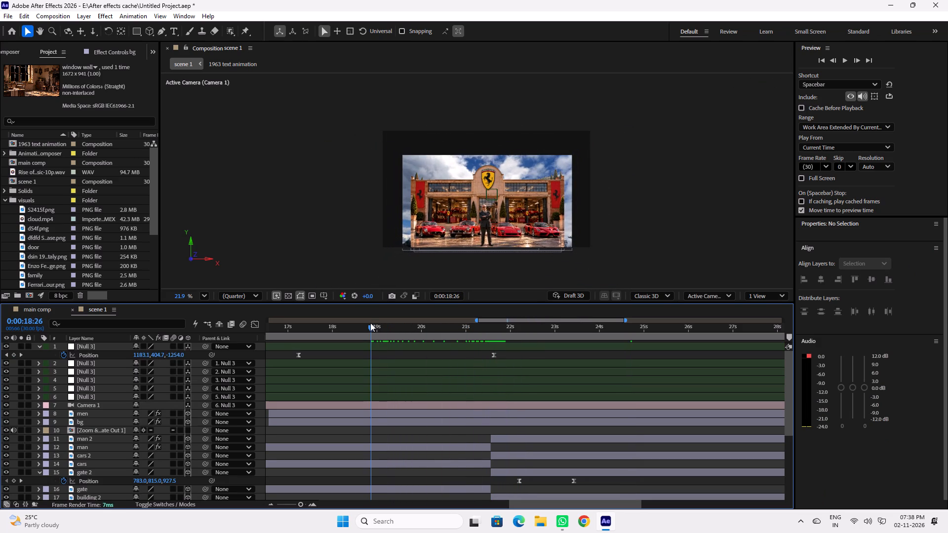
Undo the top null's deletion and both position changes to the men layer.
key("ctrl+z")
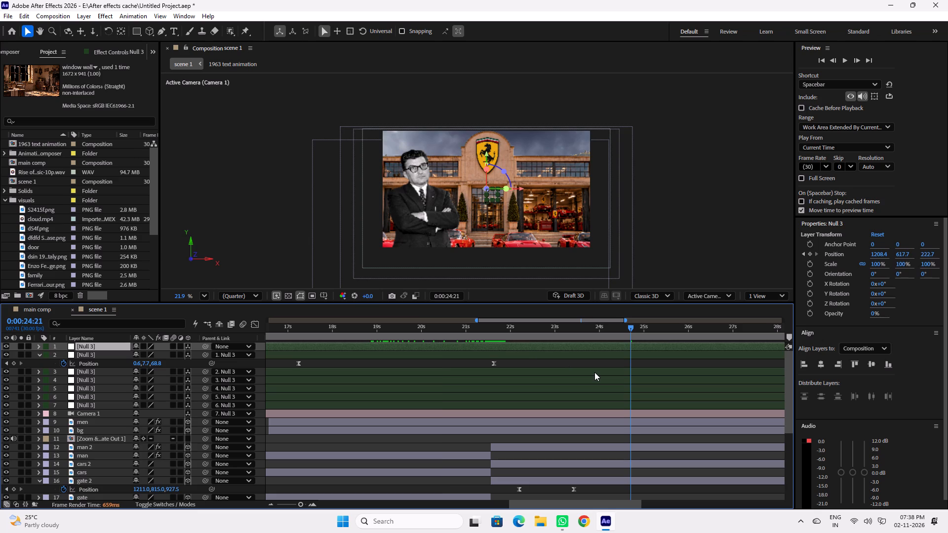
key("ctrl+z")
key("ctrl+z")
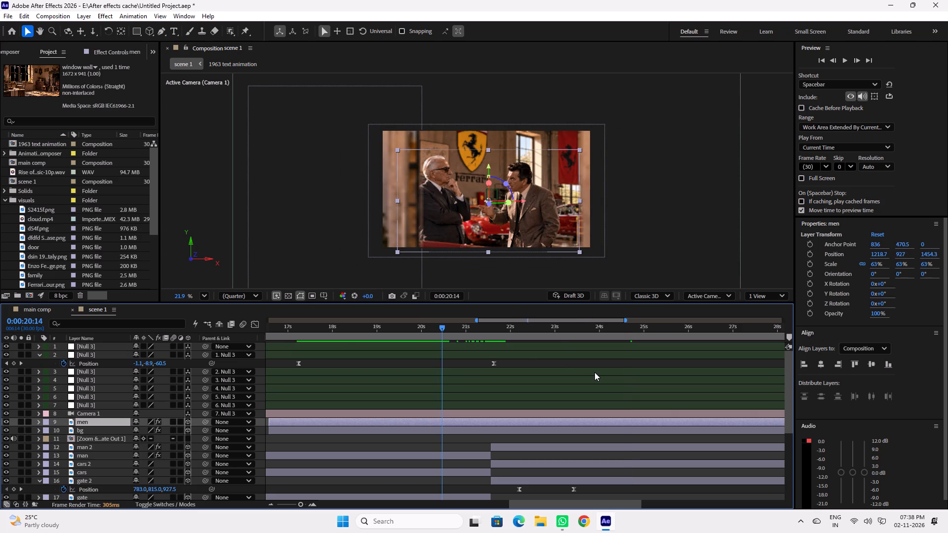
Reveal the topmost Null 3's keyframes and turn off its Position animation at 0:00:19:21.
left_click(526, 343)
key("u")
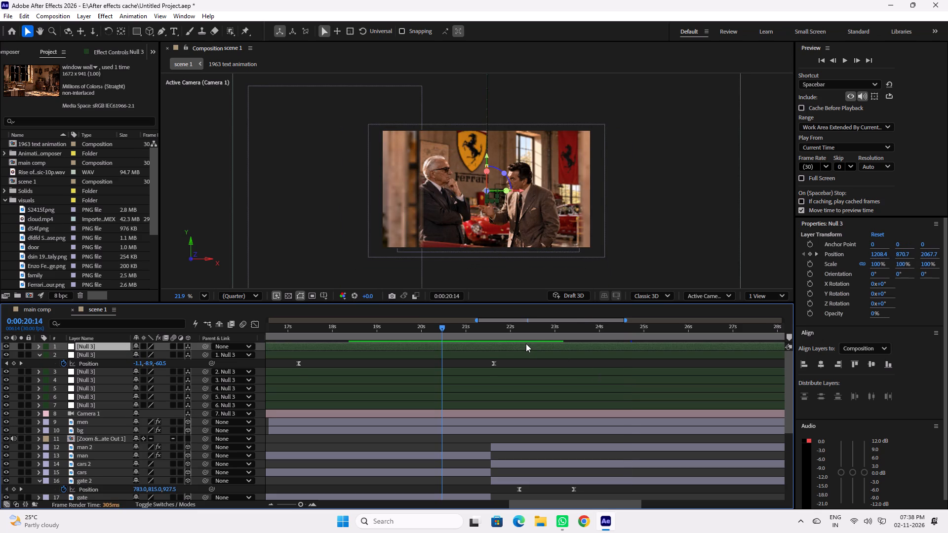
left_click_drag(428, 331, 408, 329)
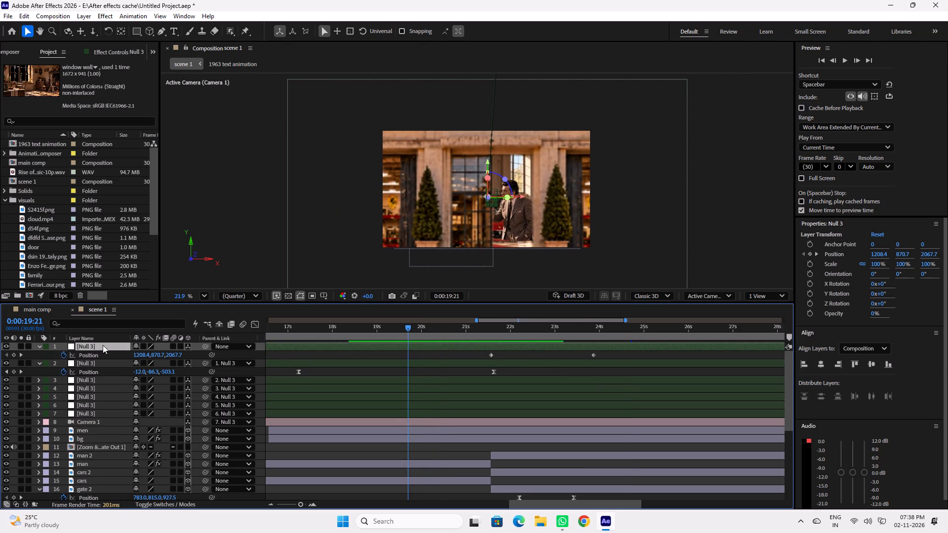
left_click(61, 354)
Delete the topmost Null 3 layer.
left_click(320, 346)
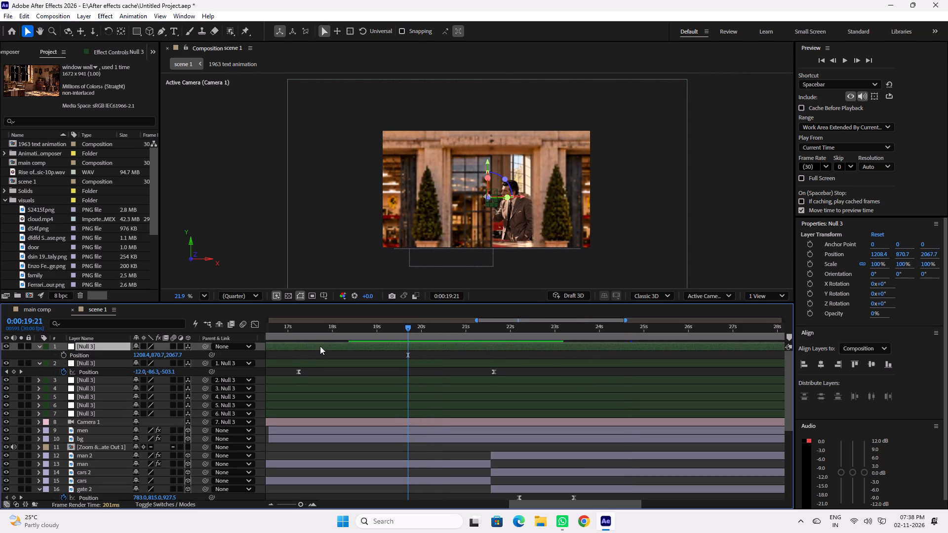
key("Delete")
Preview the push-in from 0:00:16:29 to check the camera's path through the doorway.
left_click_drag(359, 330, 326, 327)
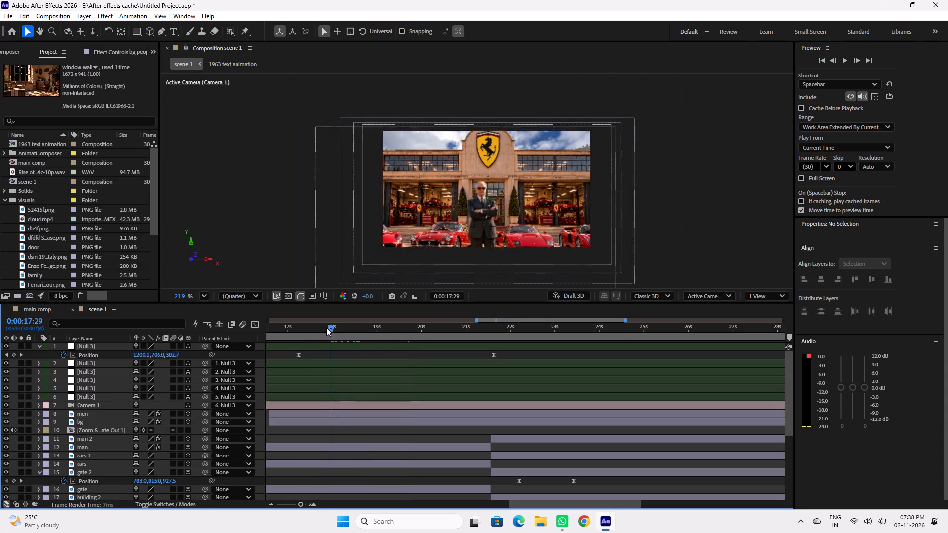
left_click_drag(326, 327, 287, 327)
key("space")
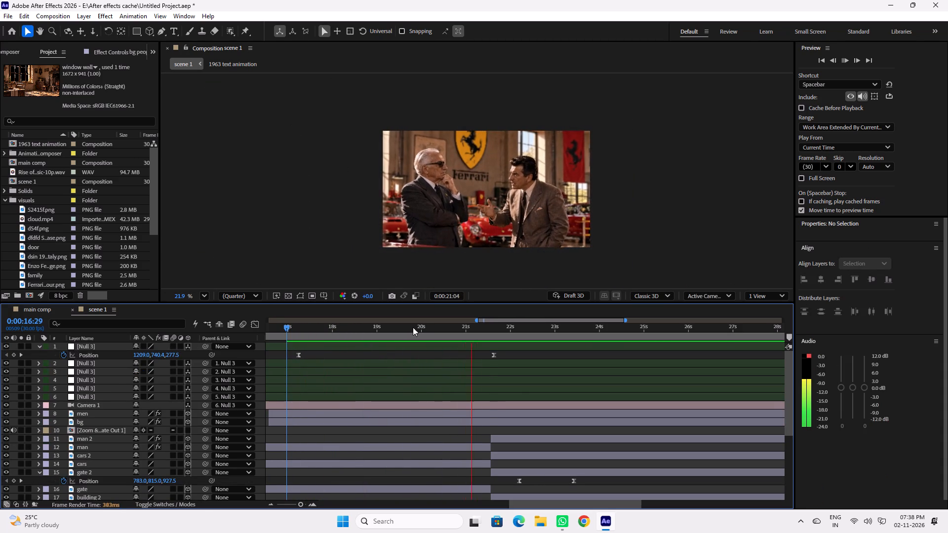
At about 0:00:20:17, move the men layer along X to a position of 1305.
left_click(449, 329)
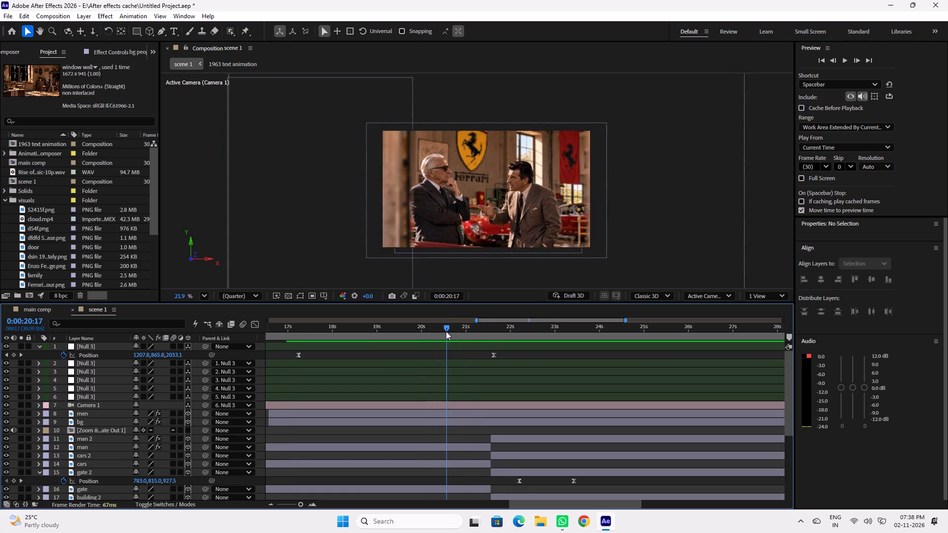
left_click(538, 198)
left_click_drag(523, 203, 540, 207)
Preview the doorway pass from 0:00:20:02 and stop at about 0:00:24:04.
left_click_drag(444, 331, 422, 329)
key("space")
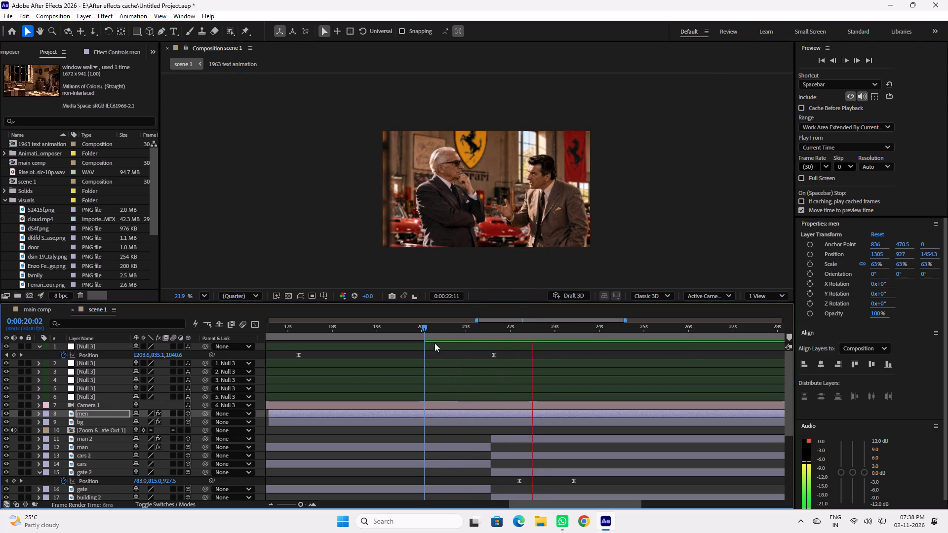
key("space")
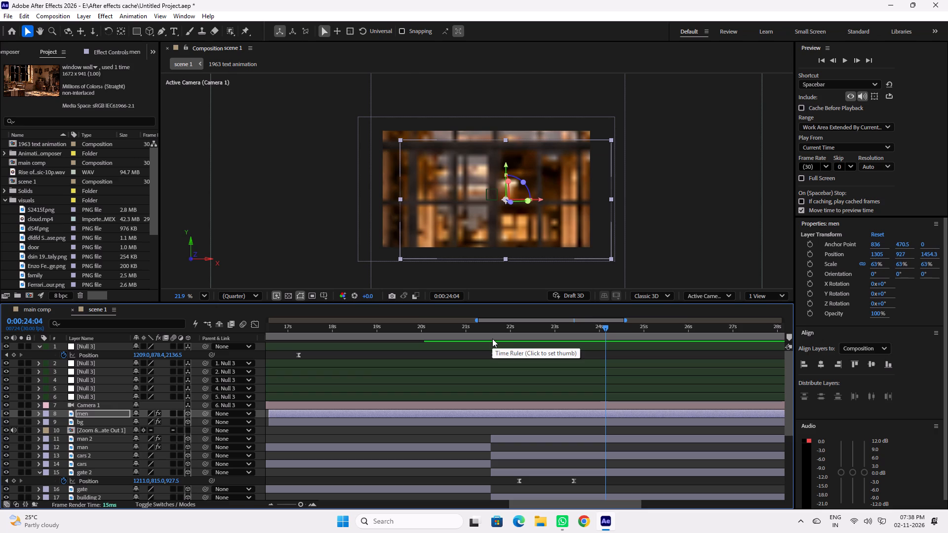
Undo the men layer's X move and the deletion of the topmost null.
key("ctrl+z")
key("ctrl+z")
Undo the removal of the top null's Position animation and the man layer's last X nudge, back to 1063.
scroll(527, 369, "up", 2)
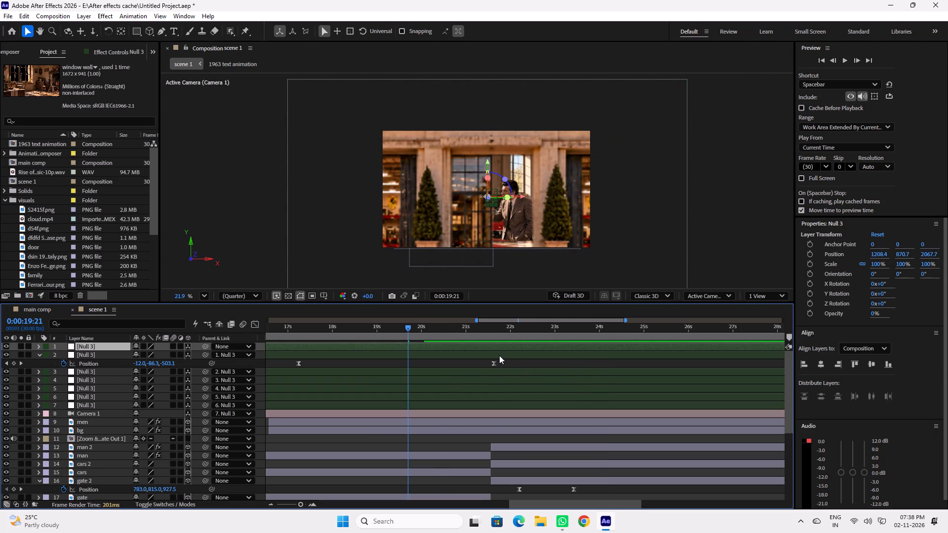
key("u")
key("u")
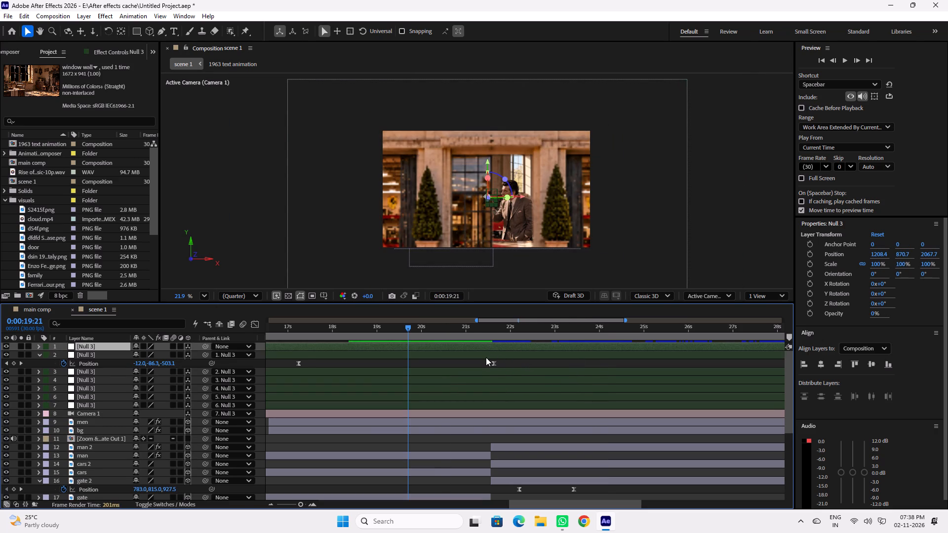
key("ctrl+z")
key("ctrl+z")
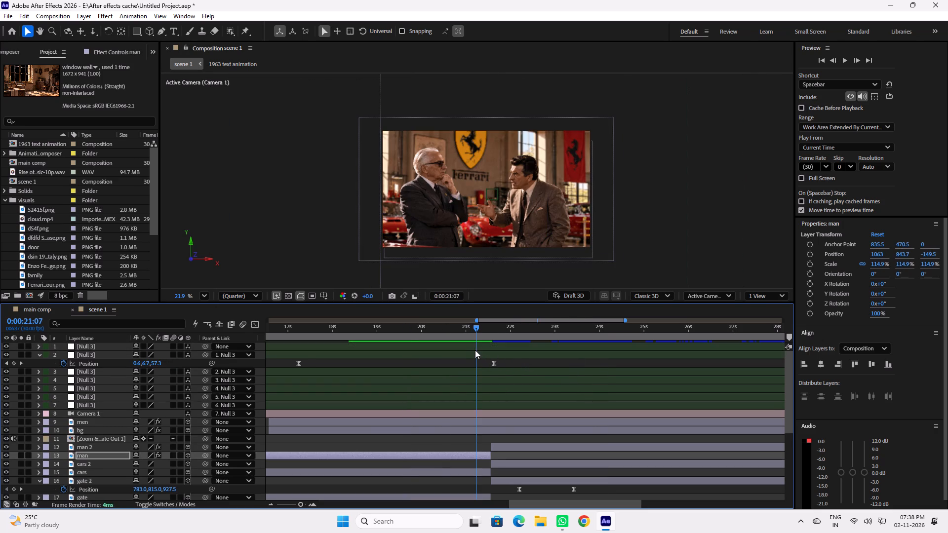
Reveal the topmost null's animated properties and preview the doorway pass from 0:00:19:06.
left_click(471, 346)
key("u")
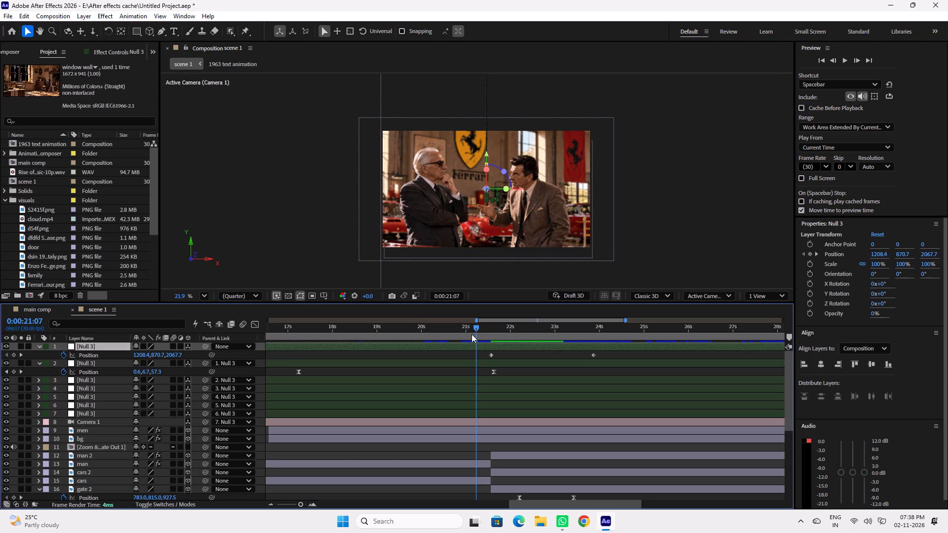
left_click_drag(464, 330, 397, 328)
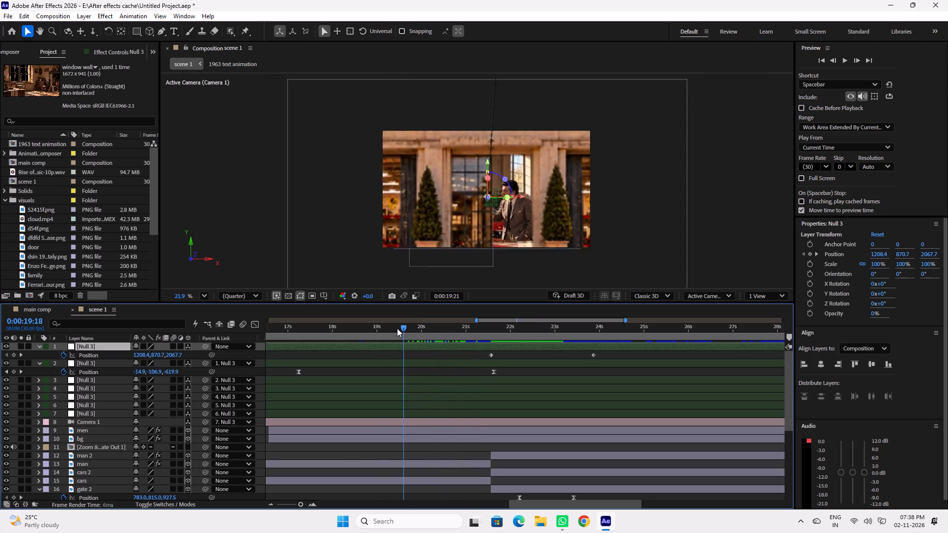
left_click_drag(397, 328, 385, 328)
key("space")
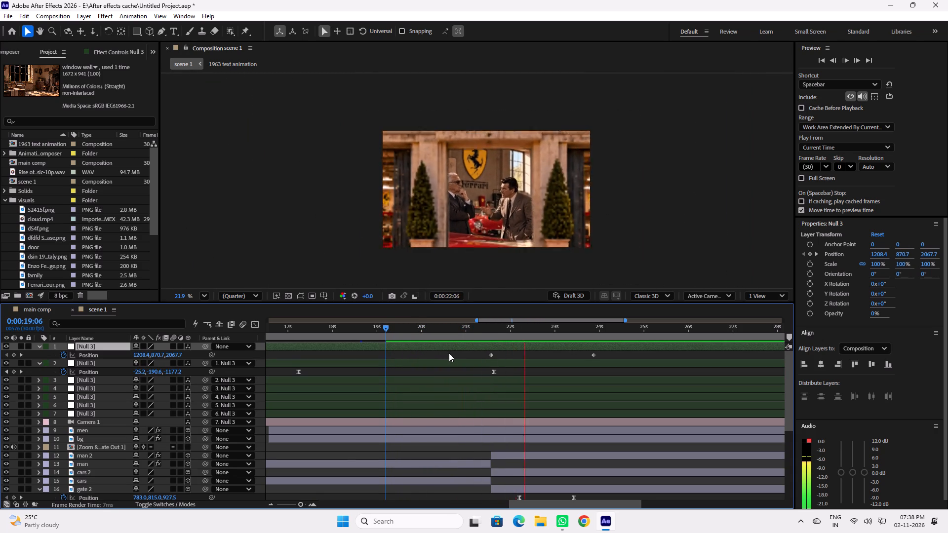
key("space")
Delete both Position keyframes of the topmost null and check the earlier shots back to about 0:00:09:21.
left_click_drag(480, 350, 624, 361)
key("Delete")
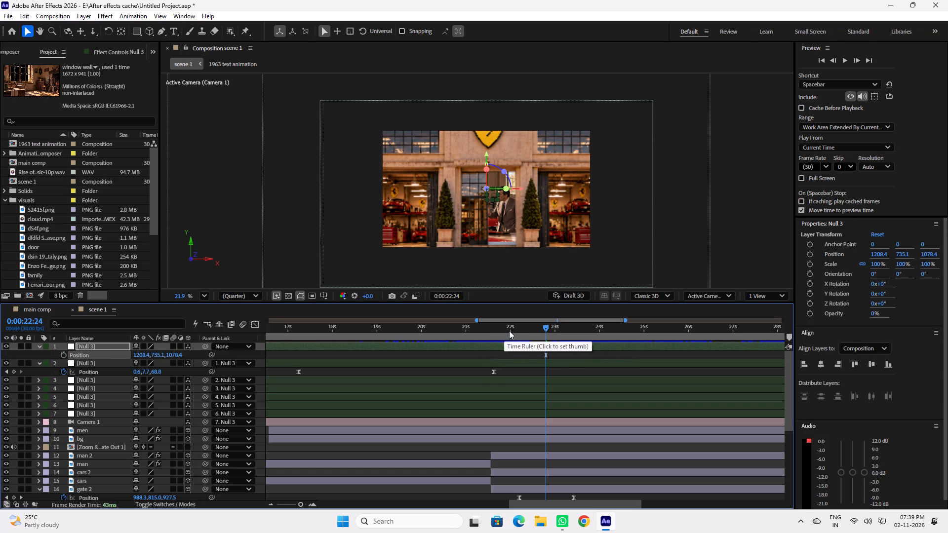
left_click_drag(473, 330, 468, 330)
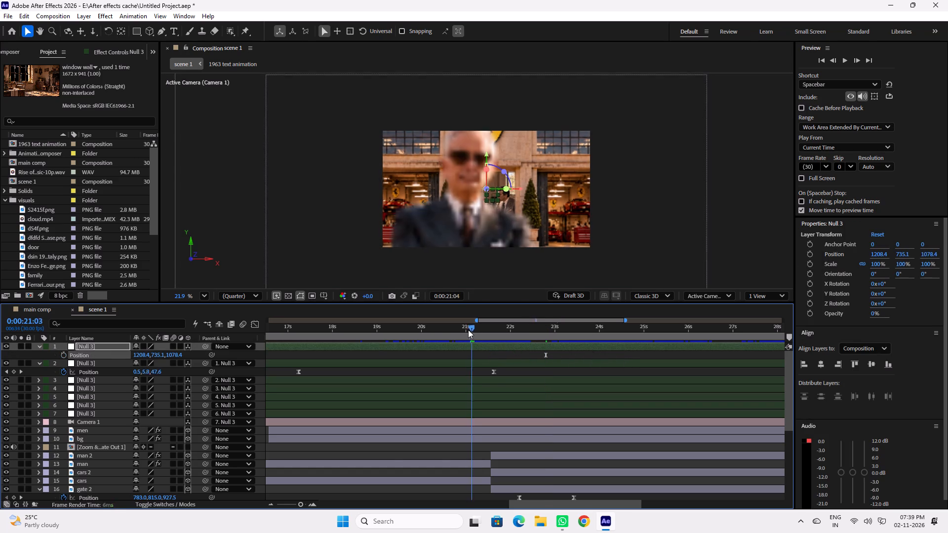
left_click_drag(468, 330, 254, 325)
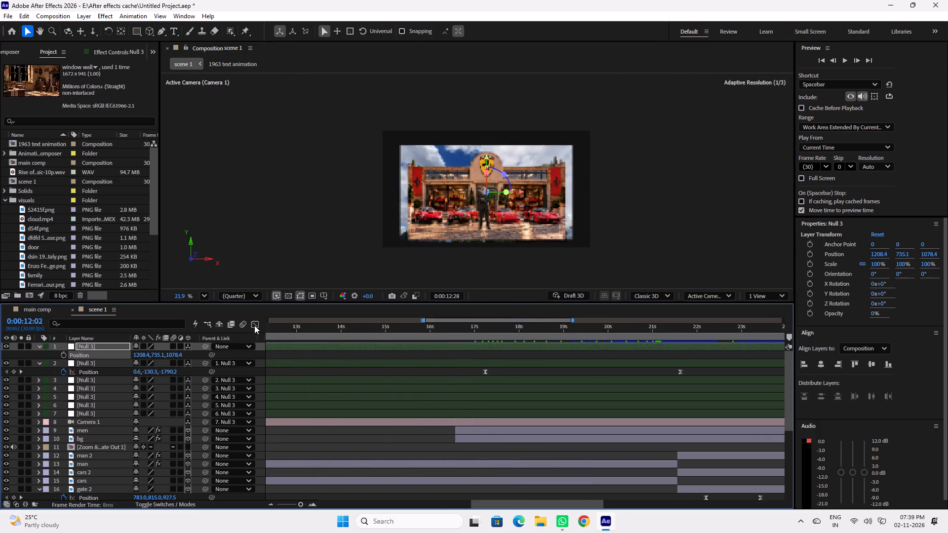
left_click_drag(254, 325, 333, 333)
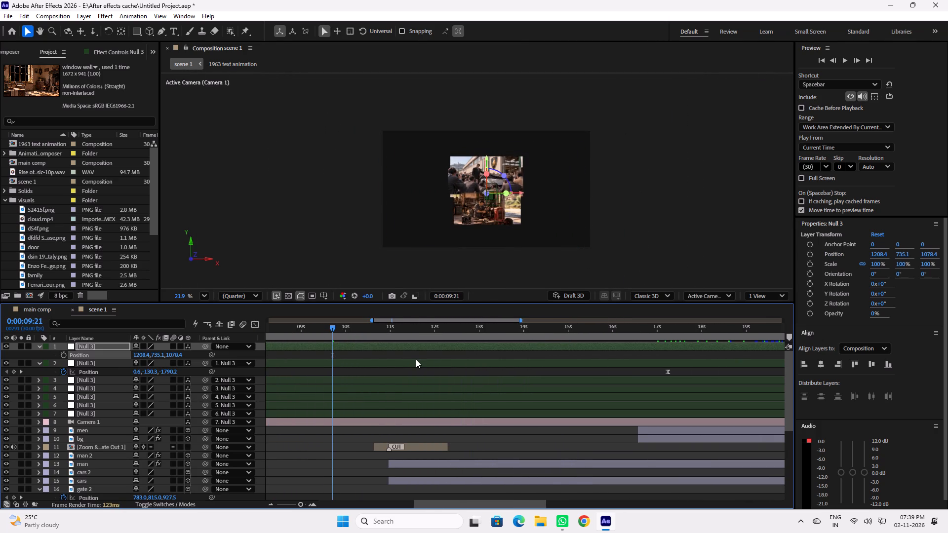
Undo the topmost null's keyframe deletion and the man layer's previous X nudges, back to 1042.
key("ctrl+z")
key("ctrl+z")
key("ctrl+z")
key("ctrl+z")
key("ctrl+z")
key("ctrl+z")
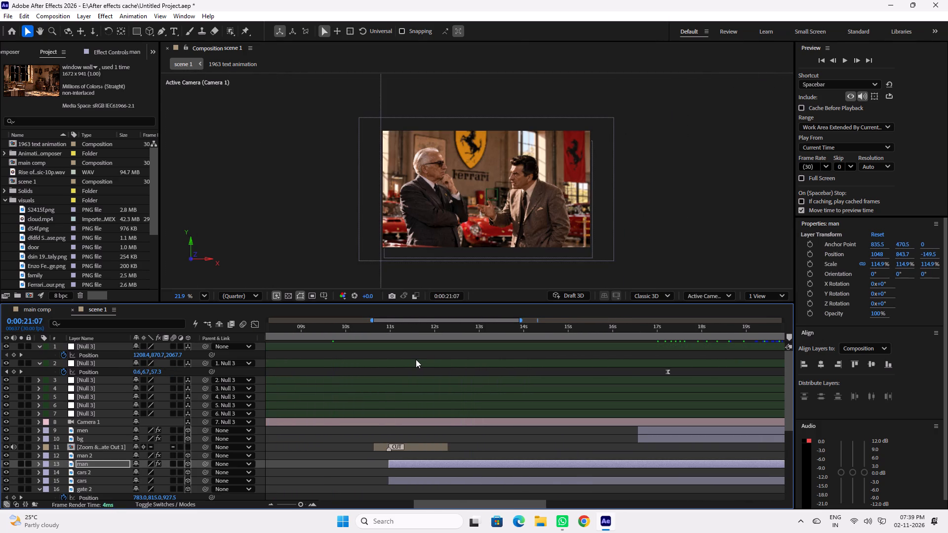
key("ctrl+z")
key("ctrl+z")
Preview scene 1 from 0:00:10:01 and again from 0:00:11:24, stopping at 0:00:23:03 after the doorway pull-back.
left_click(382, 330)
left_click_drag(372, 328, 358, 328)
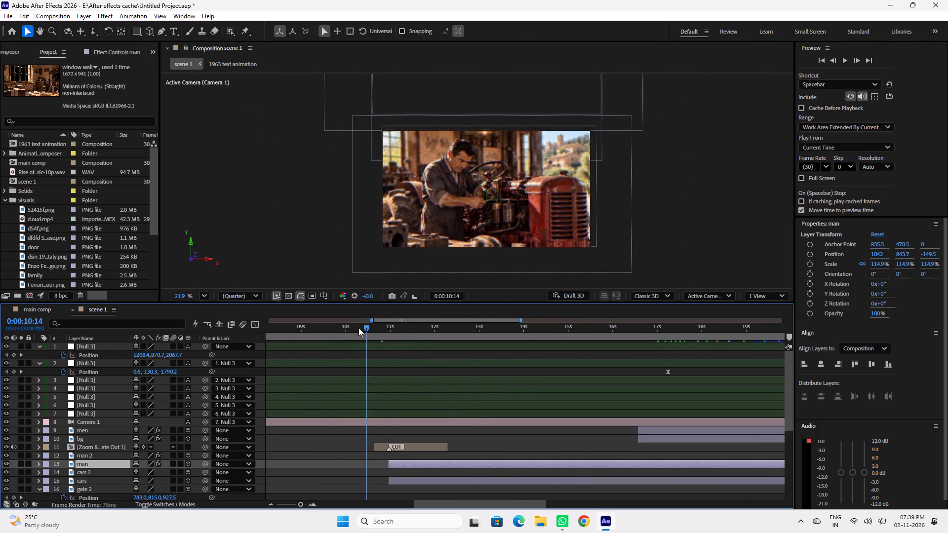
left_click_drag(358, 328, 378, 333)
key("space")
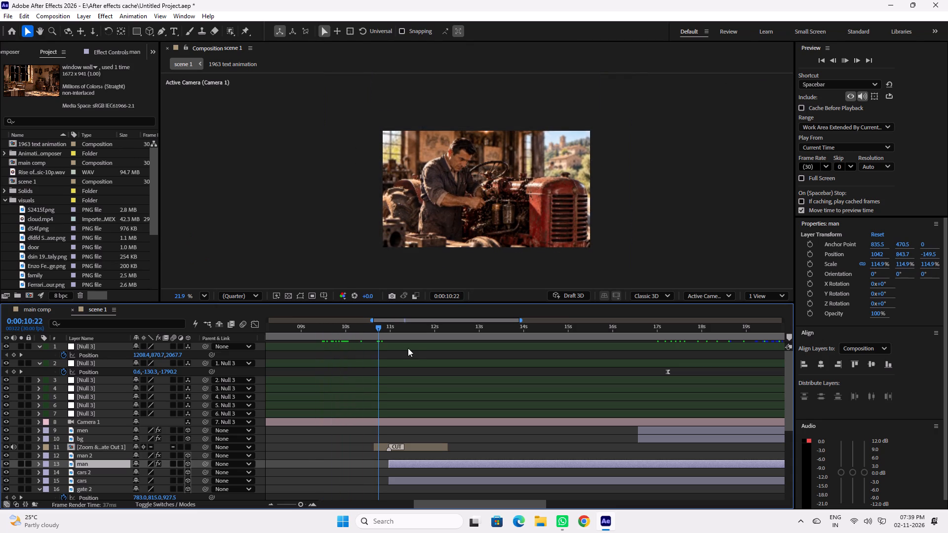
left_click_drag(370, 329, 348, 328)
key("space")
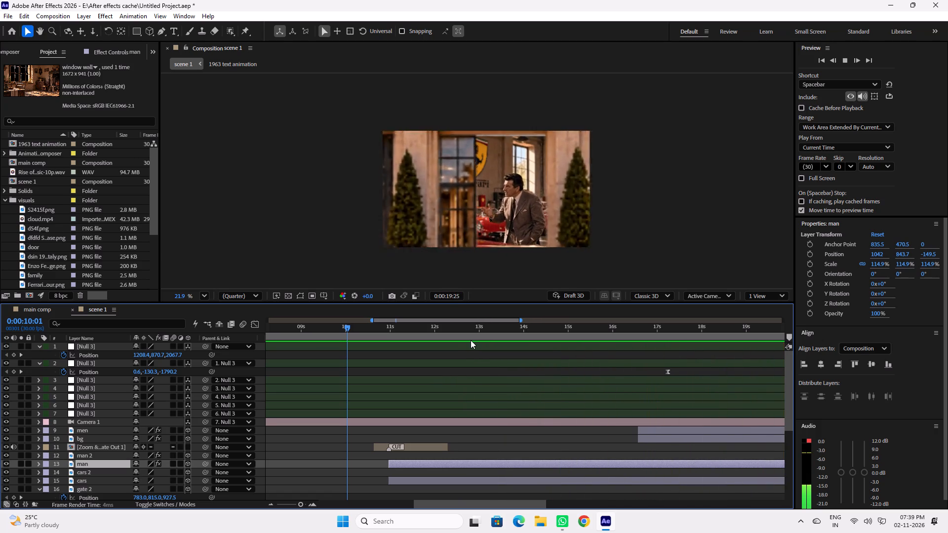
left_click_drag(461, 323, 436, 324)
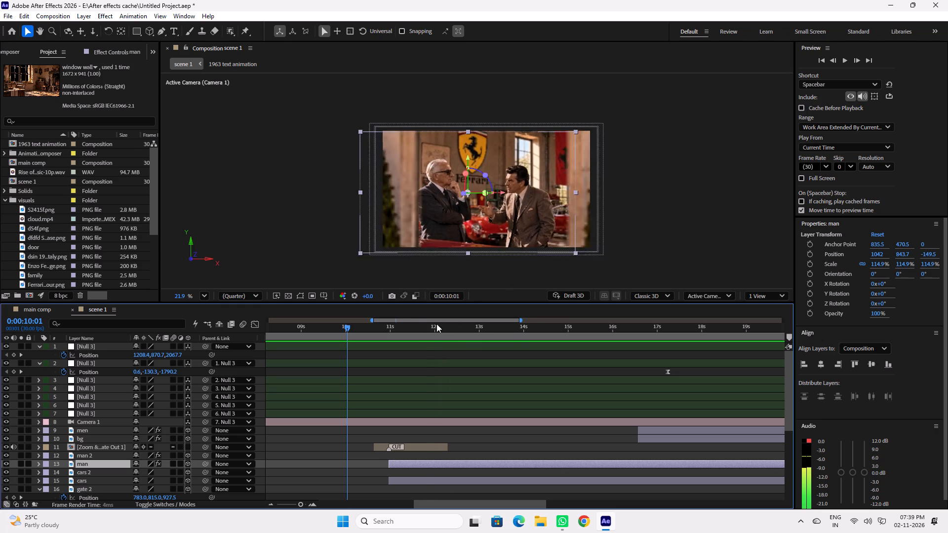
left_click_drag(436, 324, 426, 324)
key("space")
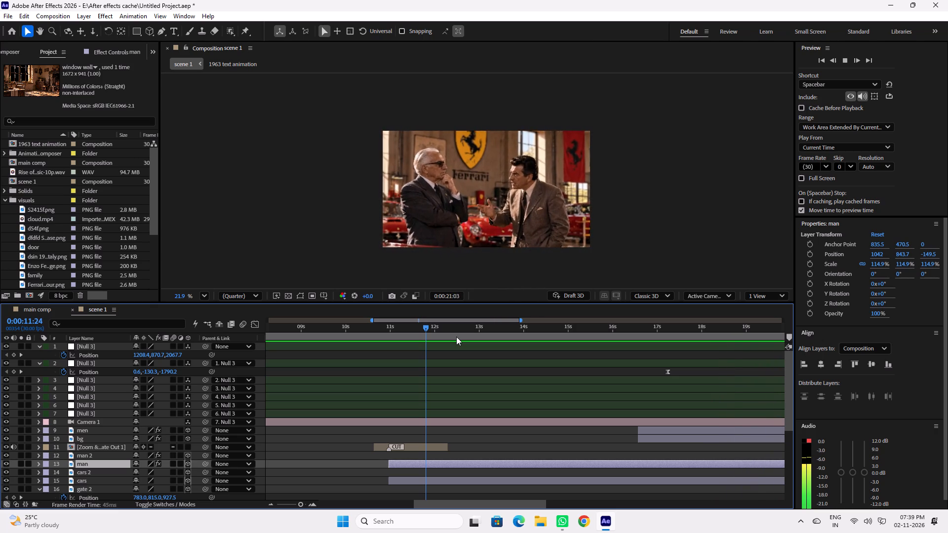
key("space")
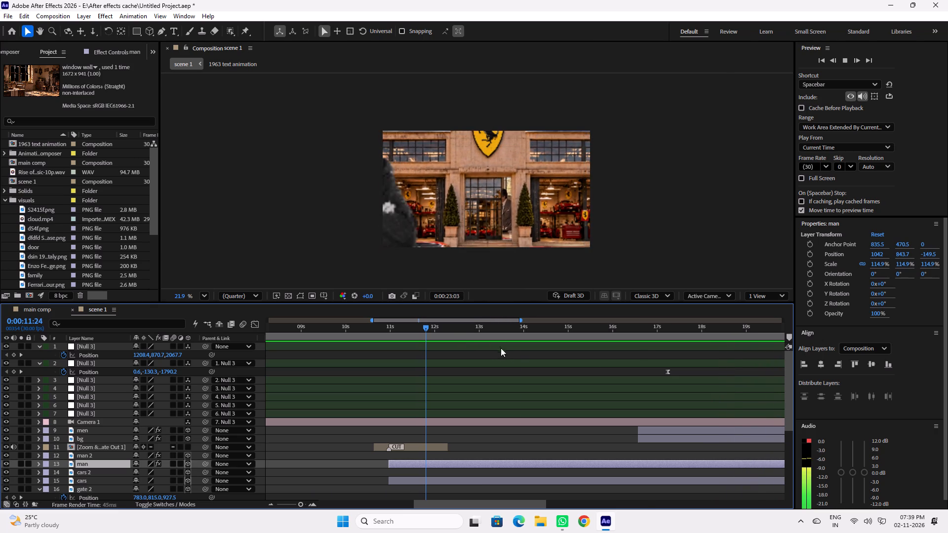
At 0:00:21:14, remove the Position animation from the topmost null.
scroll(538, 364, "up", 4)
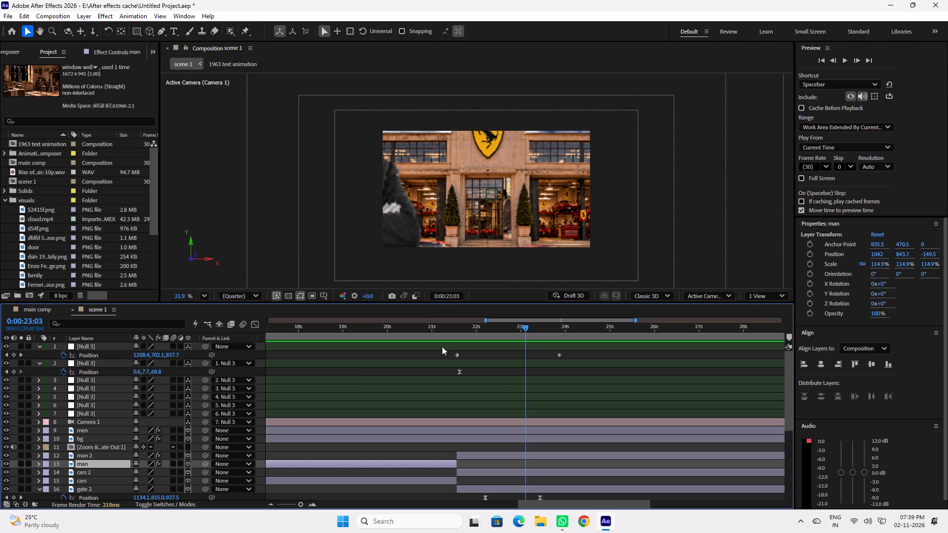
left_click_drag(458, 327, 453, 327)
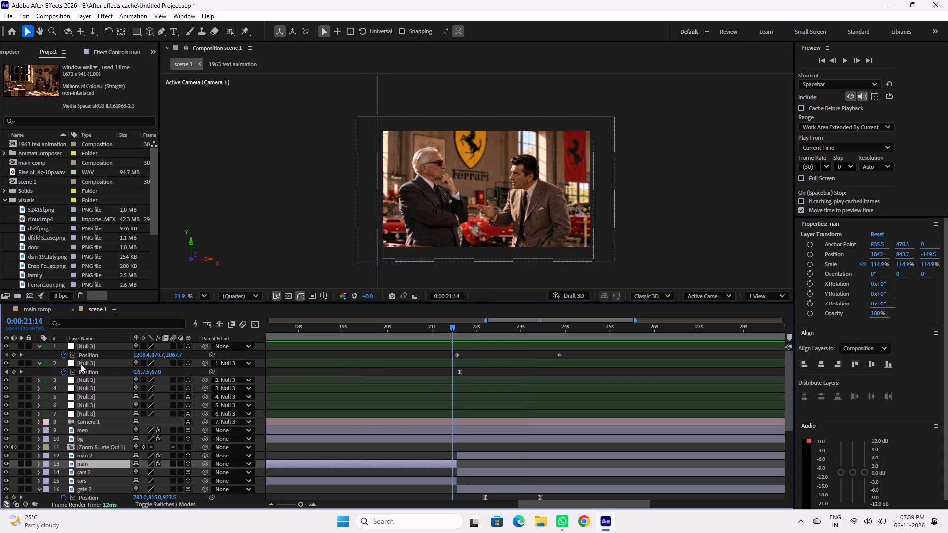
left_click(64, 356)
At 0:00:22:02, delete the topmost null, and save the project after checking the doorway approach.
left_click_drag(405, 328, 354, 328)
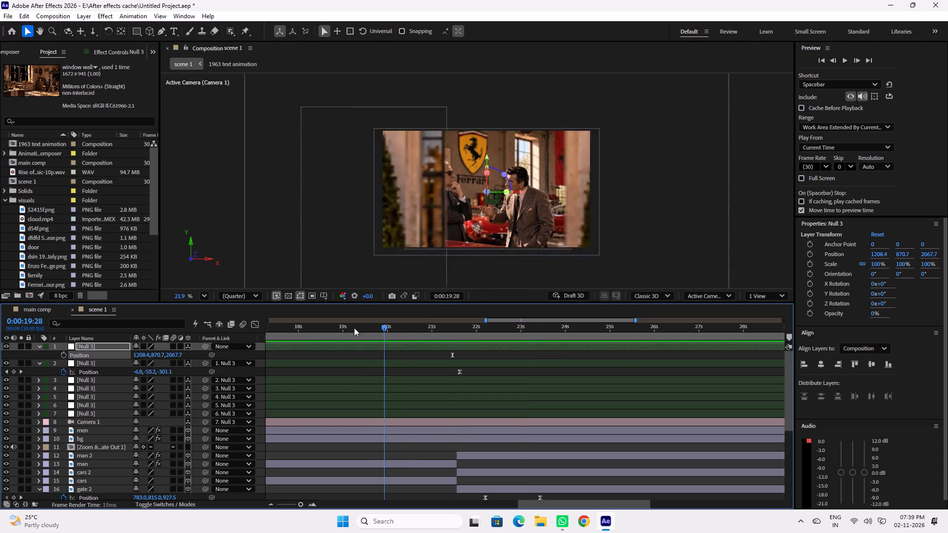
left_click_drag(354, 328, 394, 335)
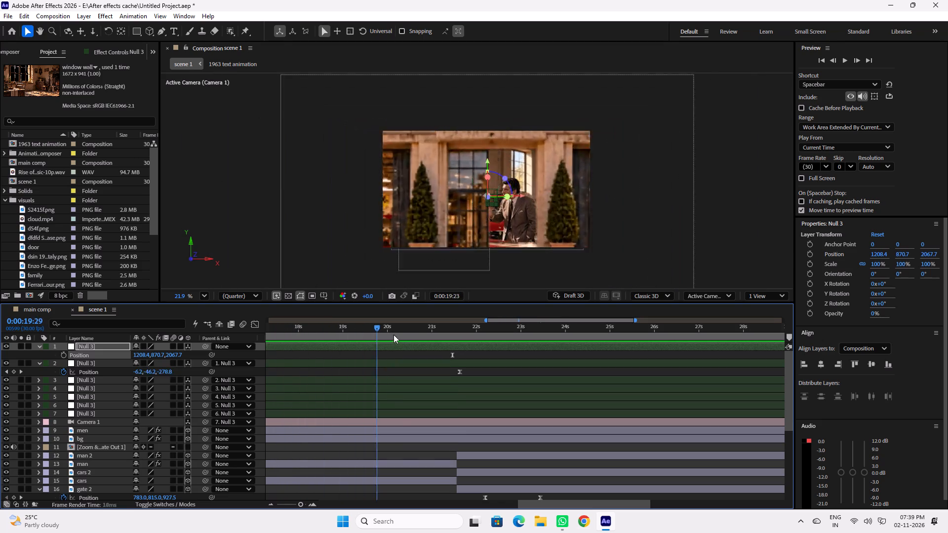
left_click_drag(394, 335, 478, 340)
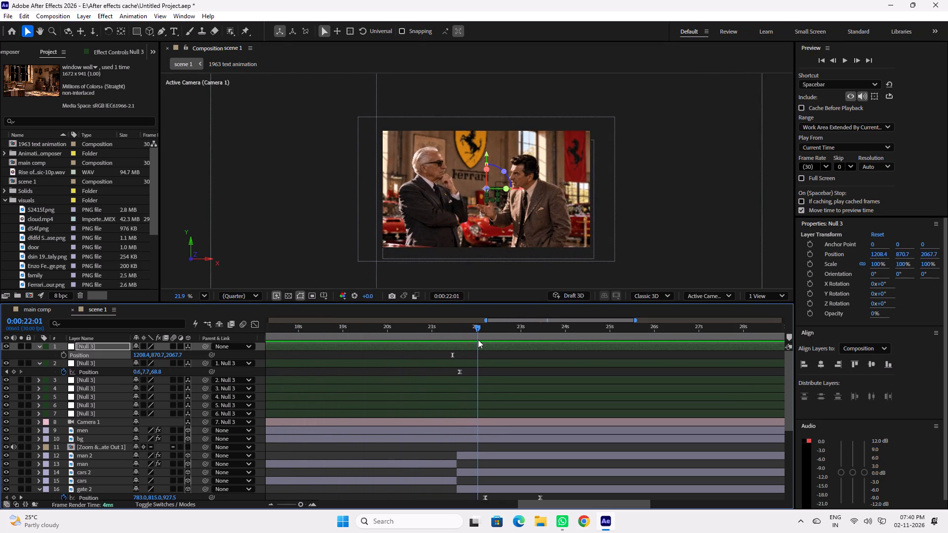
left_click_drag(478, 340, 478, 340)
key("Delete")
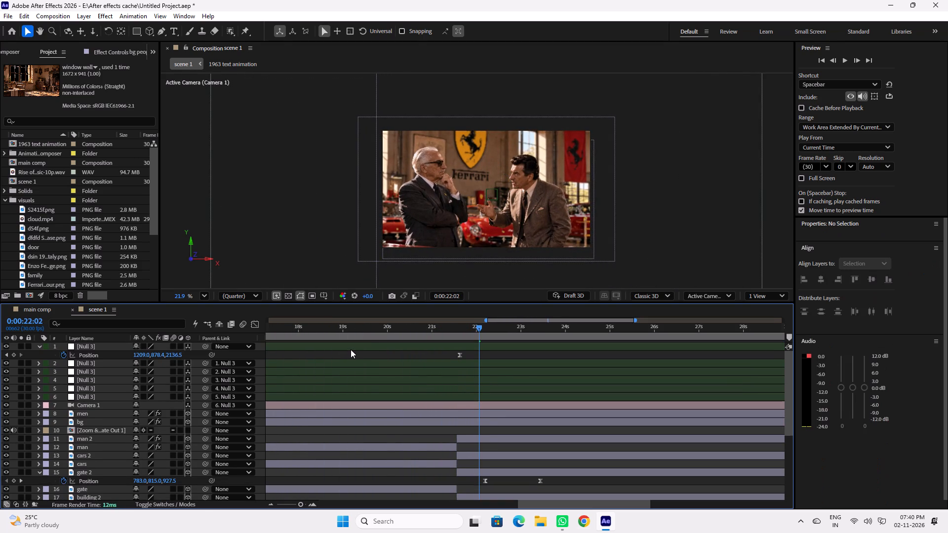
left_click_drag(426, 328, 327, 324)
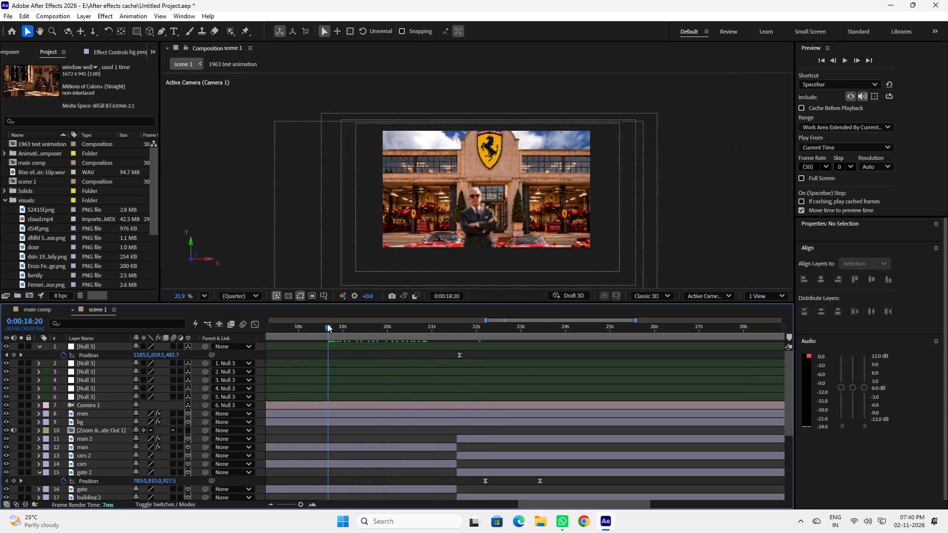
left_click_drag(327, 324, 368, 334)
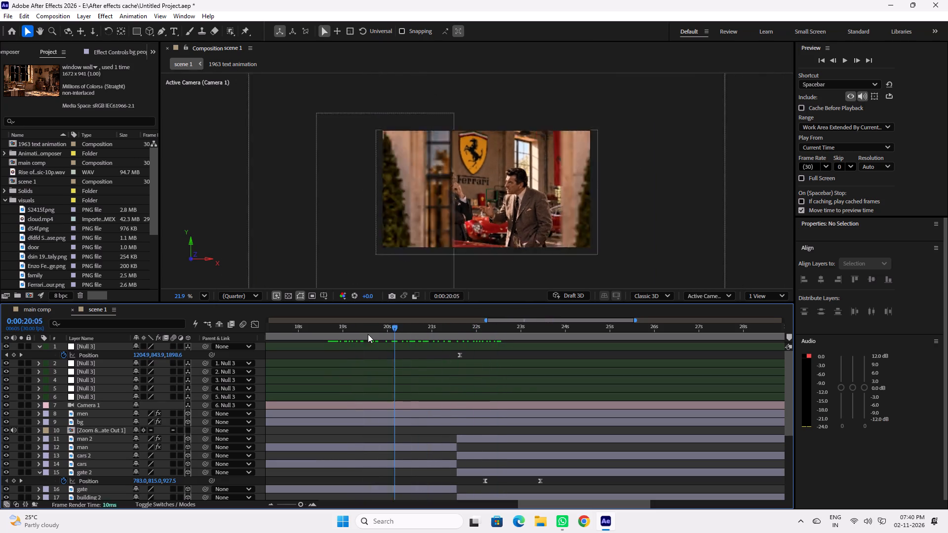
left_click_drag(368, 334, 240, 328)
key("ctrl+s")
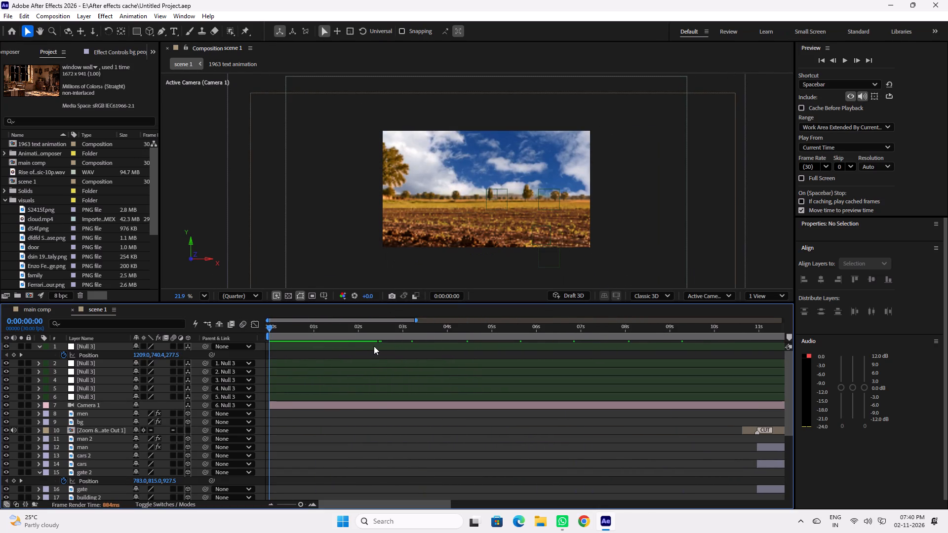
Preview scene 1 from its first frame and again from 0:00:00:18 to examine the whole camera move.
scroll(375, 403, "down", 1)
left_click_drag(300, 507, 297, 507)
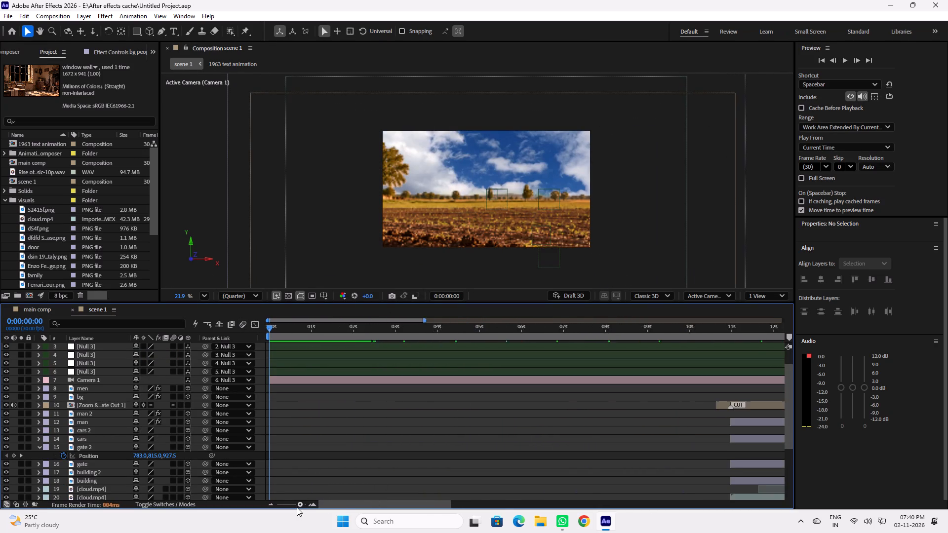
left_click_drag(297, 507, 293, 507)
key("space")
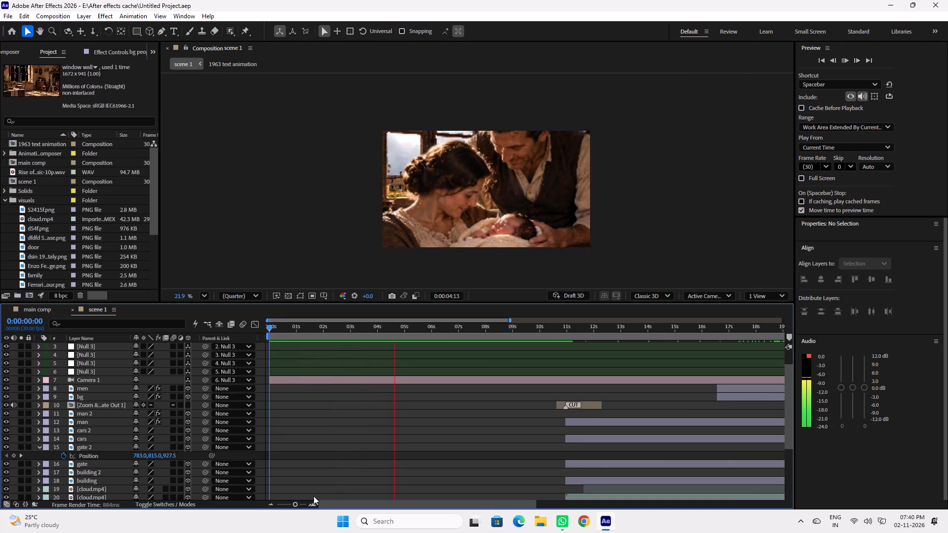
key("space")
left_click_drag(298, 334, 285, 333)
key("space")
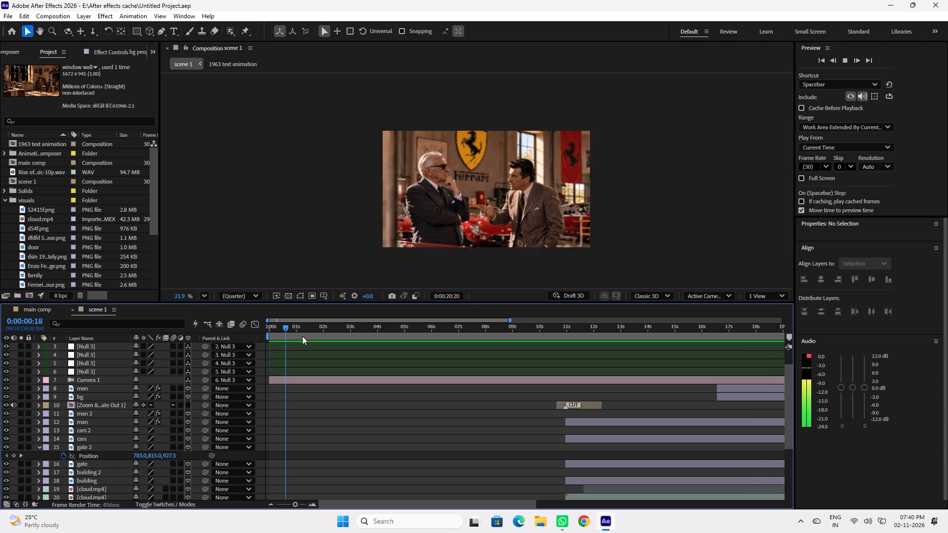
left_click_drag(302, 330, 289, 329)
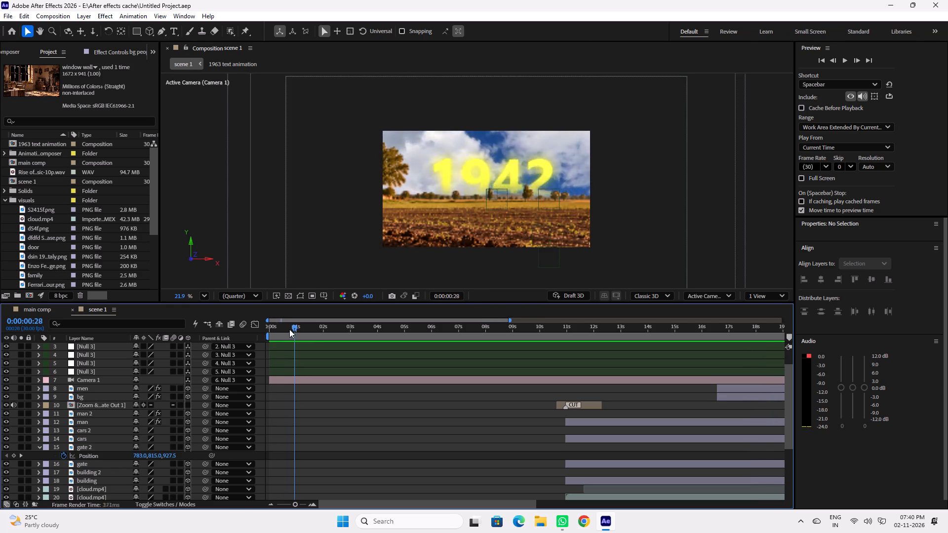
left_click_drag(289, 329, 281, 329)
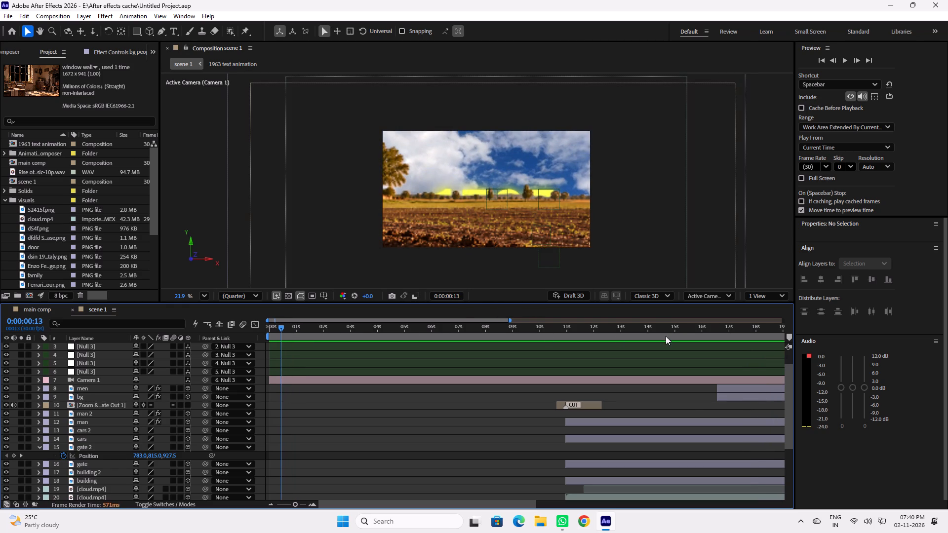
Preview the building approach from 0:00:15:15 and 0:00:17:09, and examine the doorway frames from 0:00:19:12 to 0:00:19:18.
left_click(688, 330)
key("space")
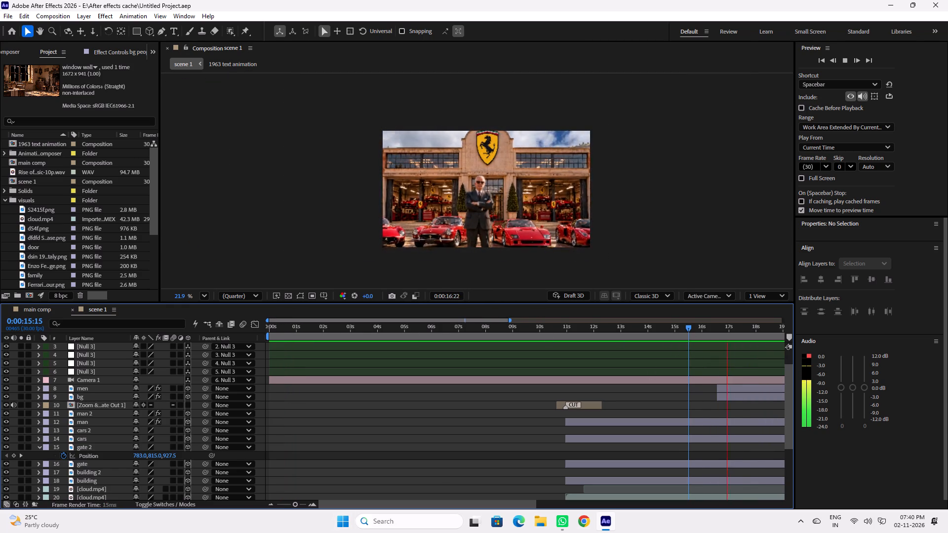
left_click(293, 505)
left_click_drag(429, 501, 431, 501)
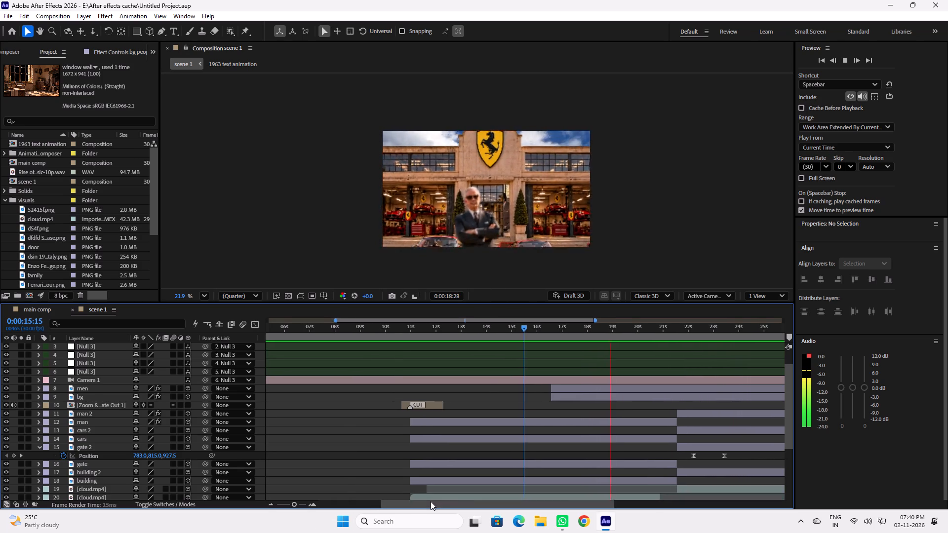
left_click_drag(431, 501, 494, 504)
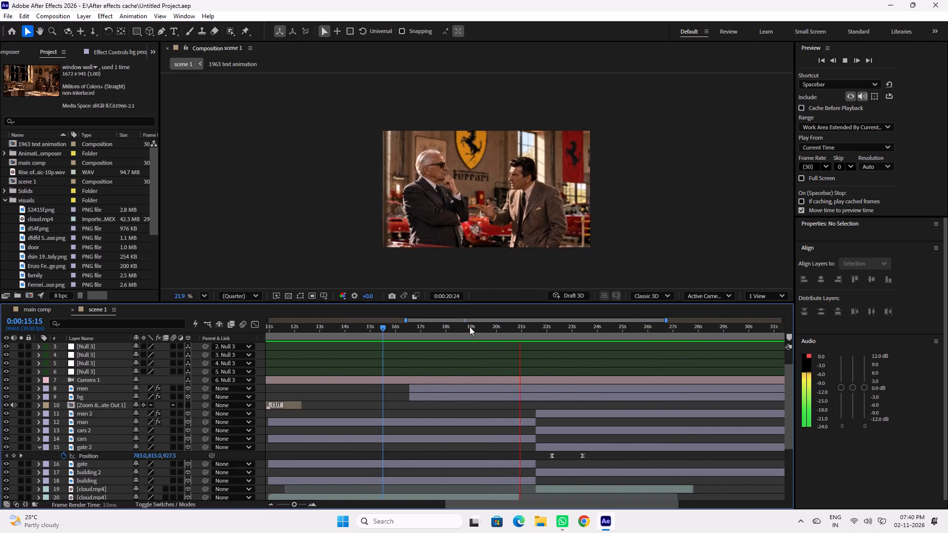
left_click_drag(457, 330, 428, 326)
key("space")
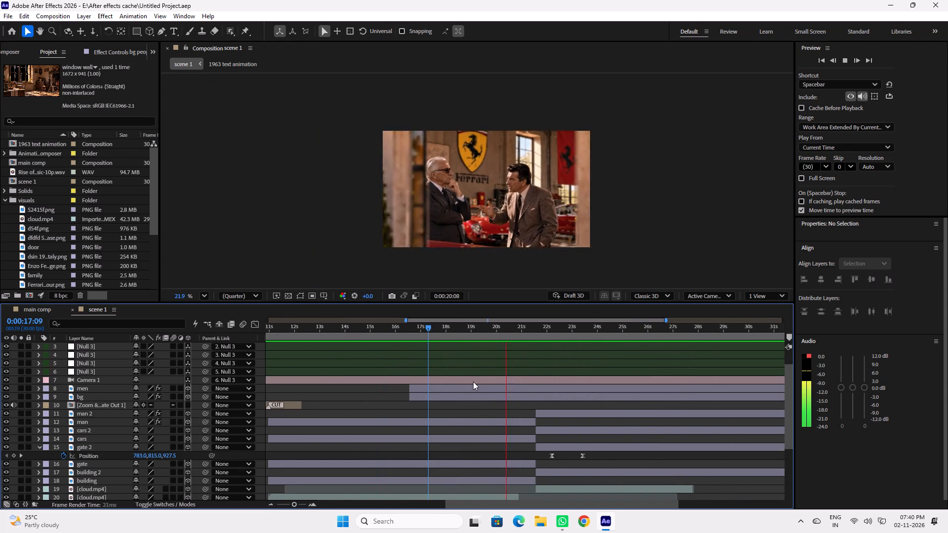
key("space")
left_click_drag(490, 332, 481, 332)
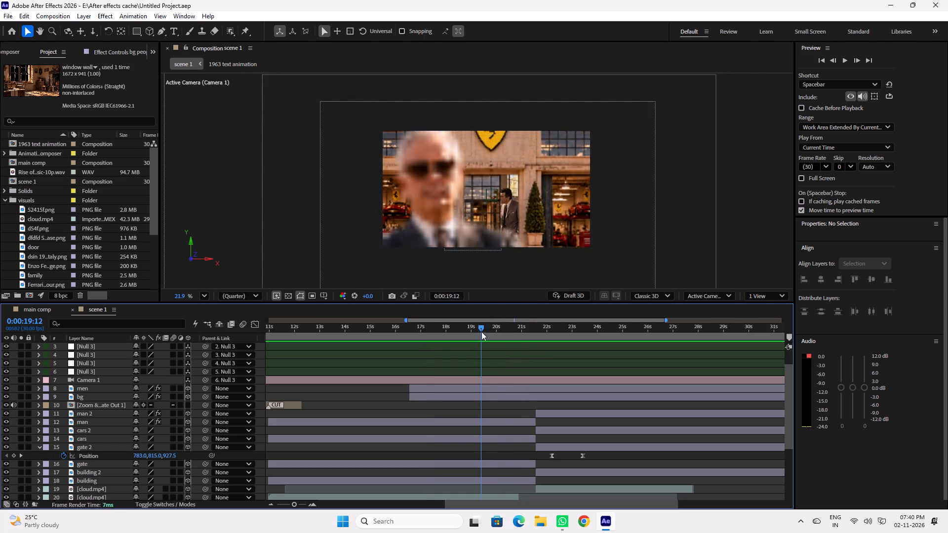
left_click_drag(481, 332, 482, 333)
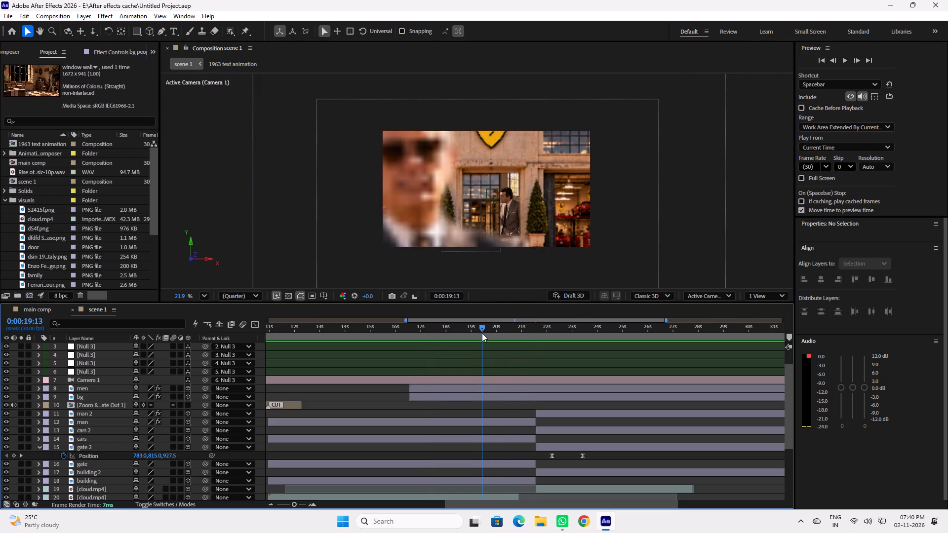
left_click_drag(482, 333, 488, 333)
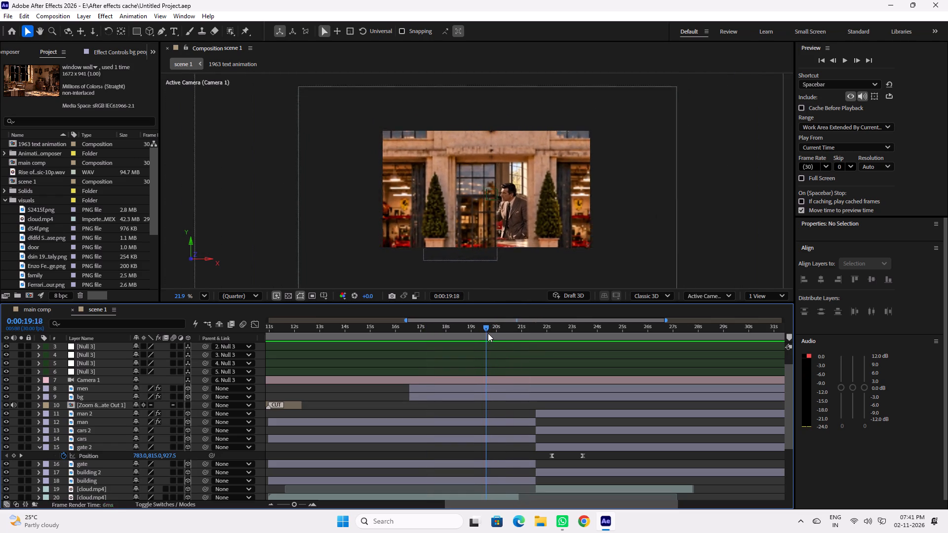
Check the doorway reveal between 0:00:20:01 and 0:00:20:27, and apply the CC RepeTile effect to the bg layer.
left_click_drag(488, 333, 518, 336)
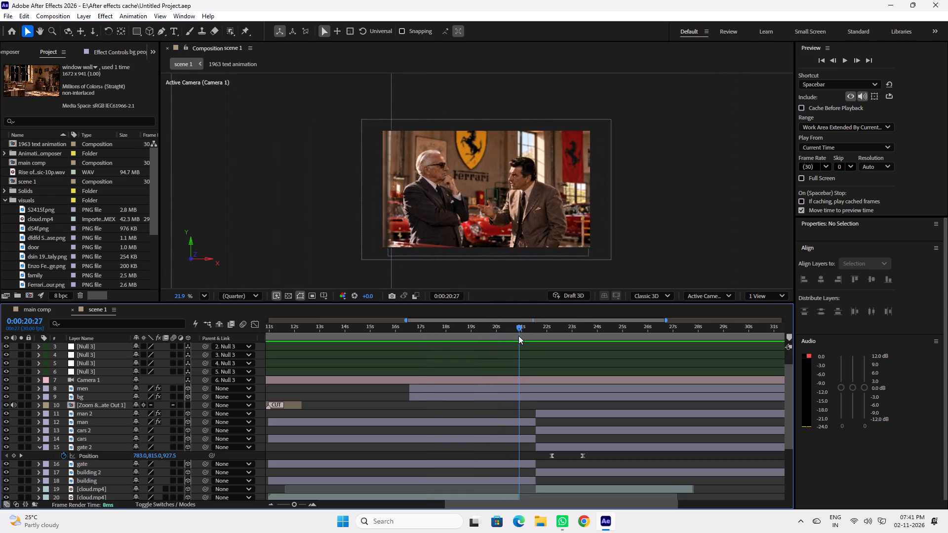
left_click_drag(518, 336, 497, 335)
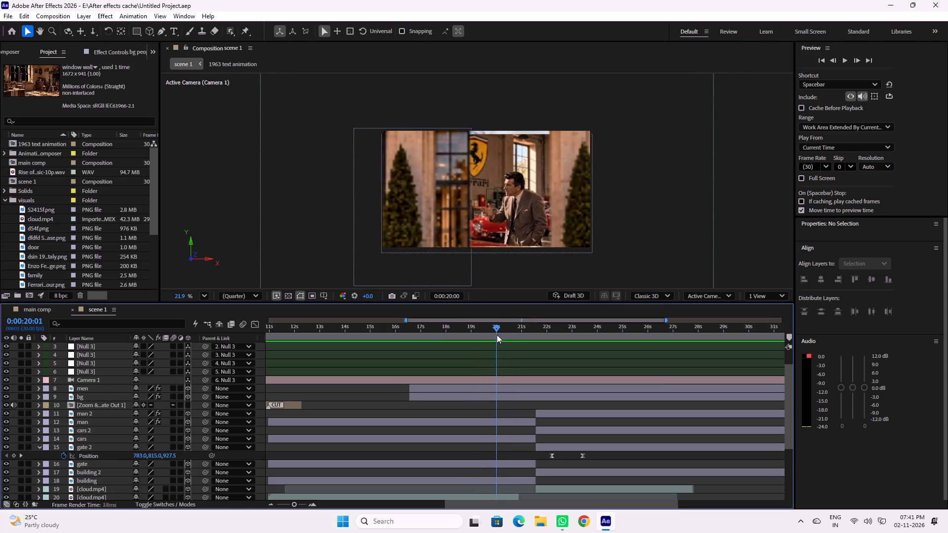
left_click_drag(497, 335, 497, 335)
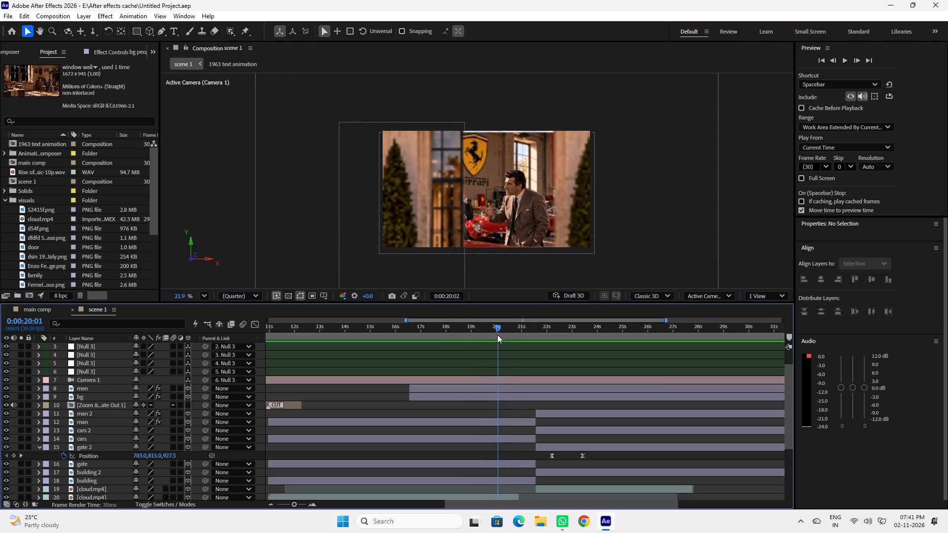
left_click_drag(497, 335, 497, 335)
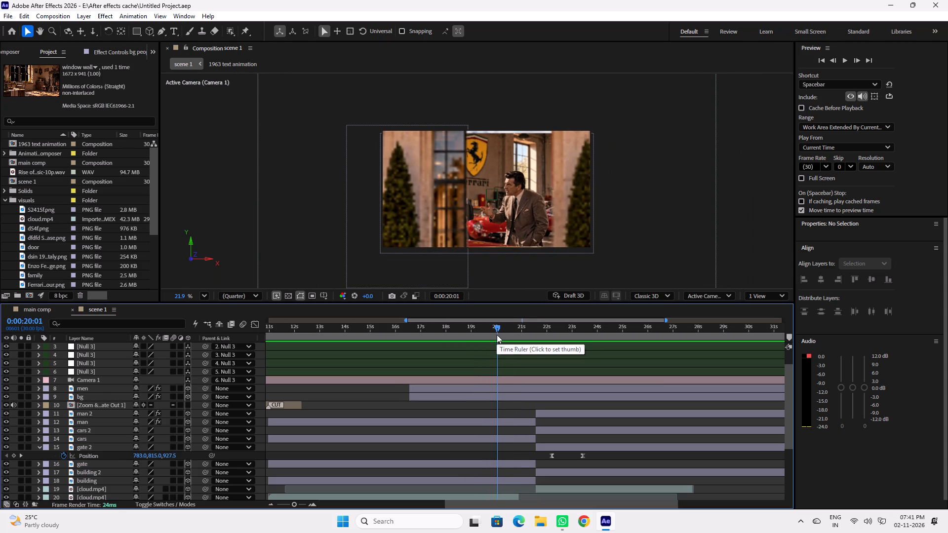
left_click(505, 394)
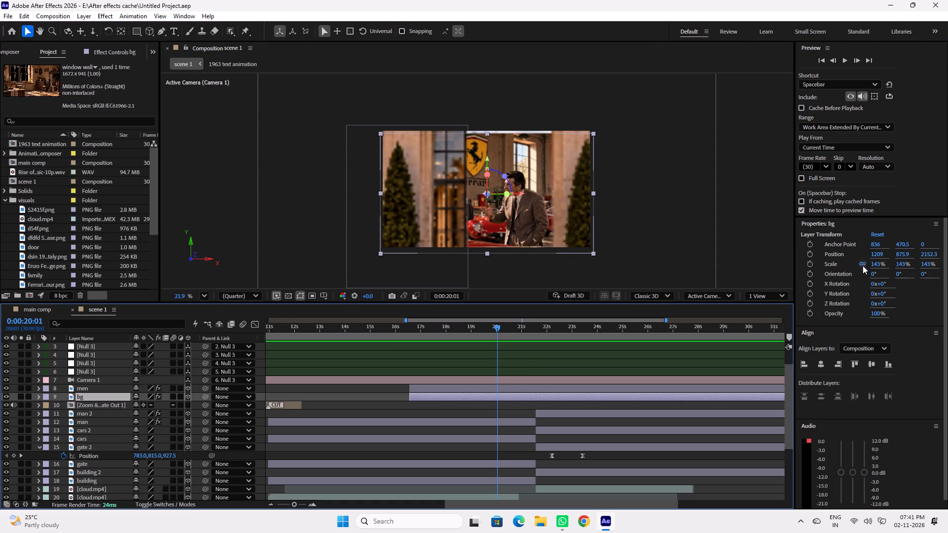
key("ctrl+space")
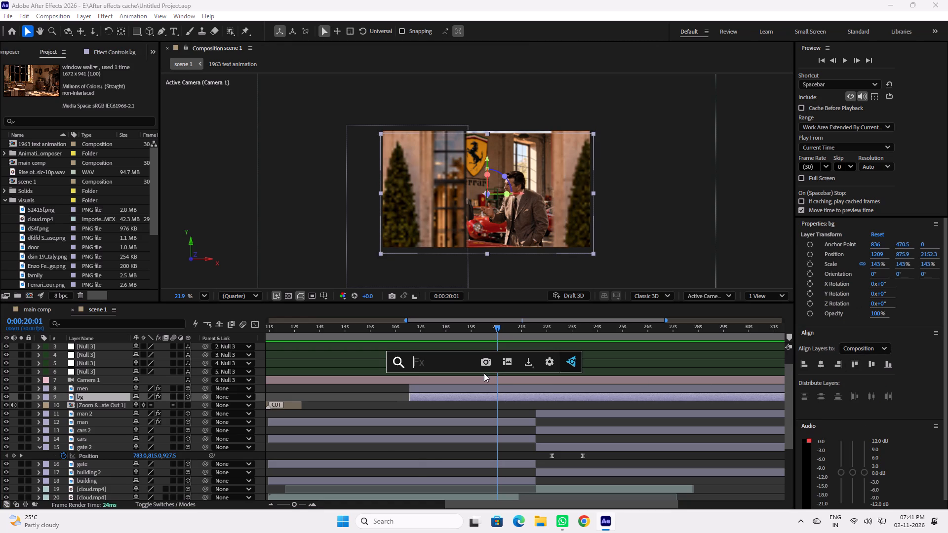
type("cc")
key("space")
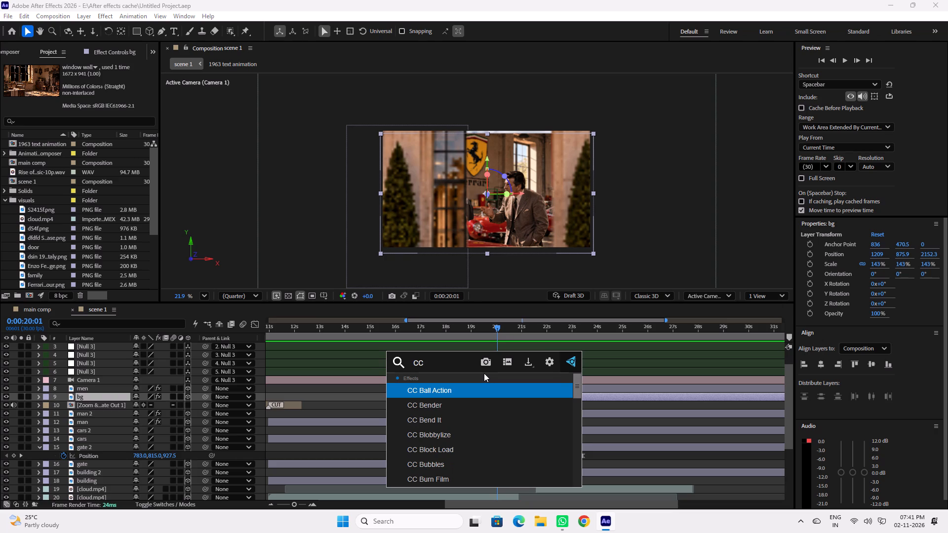
type("rep")
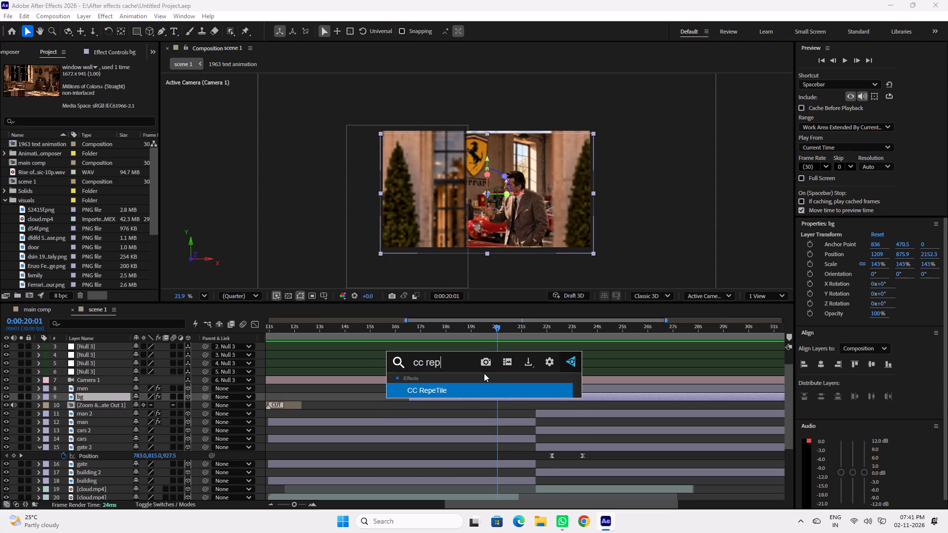
key("Return")
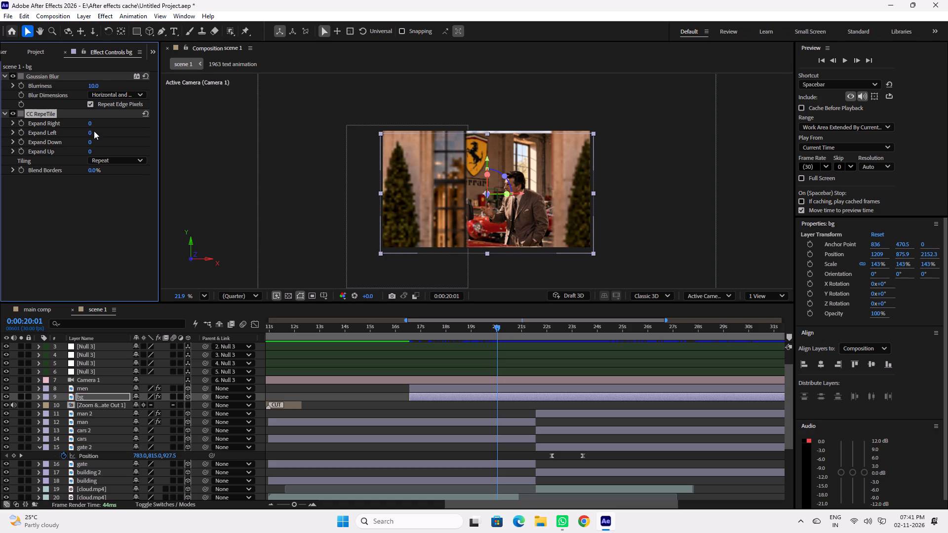
Set CC RepeTile's Expand Up and Expand Down to 100 on the bg layer.
left_click_drag(90, 152, 106, 152)
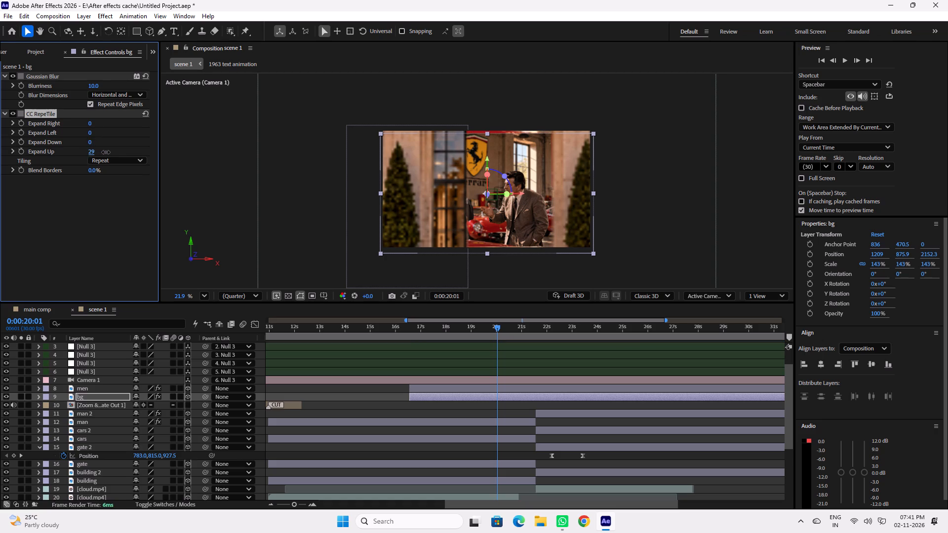
left_click_drag(106, 152, 121, 151)
left_click(96, 152)
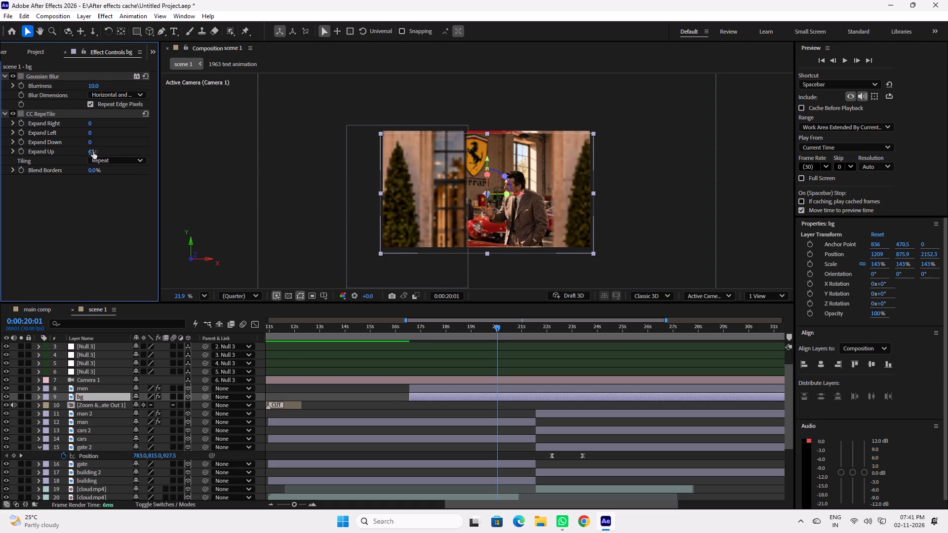
left_click(93, 152)
type("100")
key("Return")
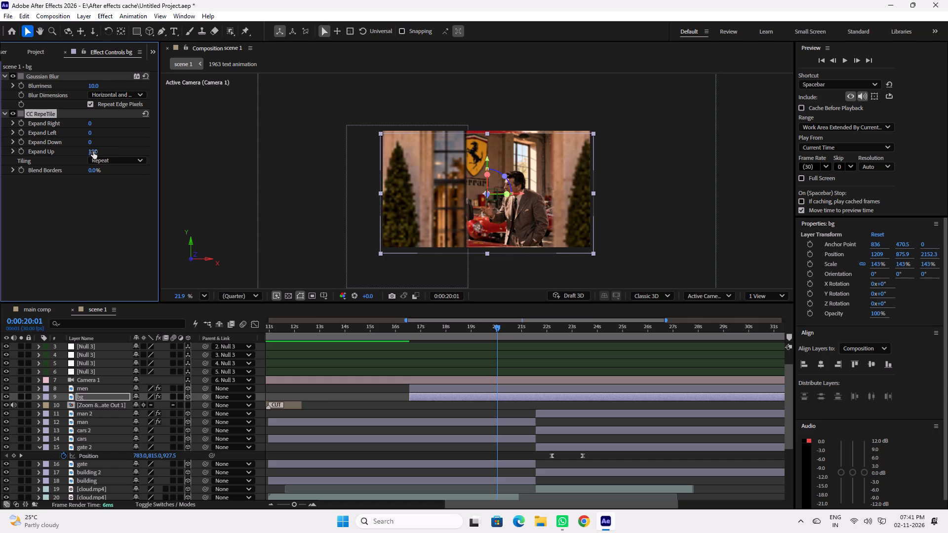
left_click(89, 142)
type("100")
key("Return")
Open the Tiling mode choices of the bg layer's CC RepeTile effect.
left_click(104, 157)
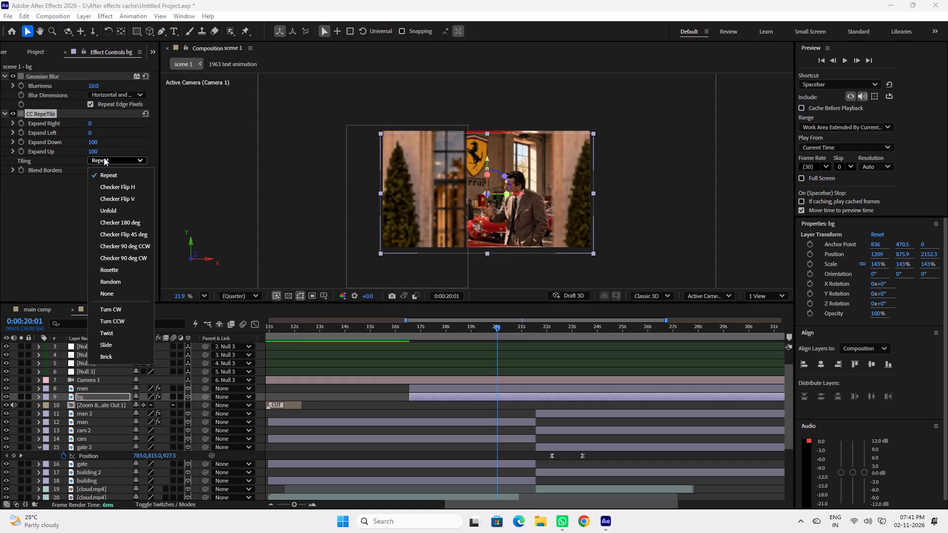